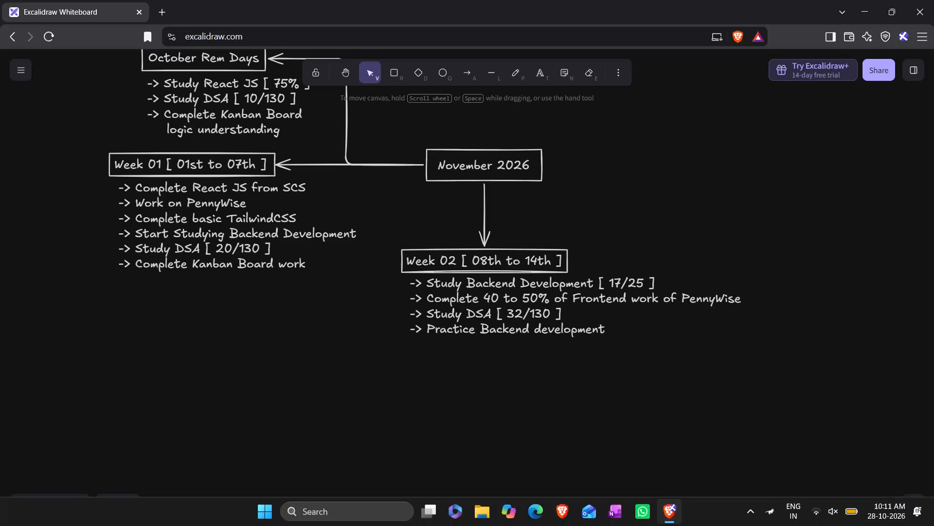
Switch from the November 2026 study plan whiteboard to WhatsApp.
click(640, 507)
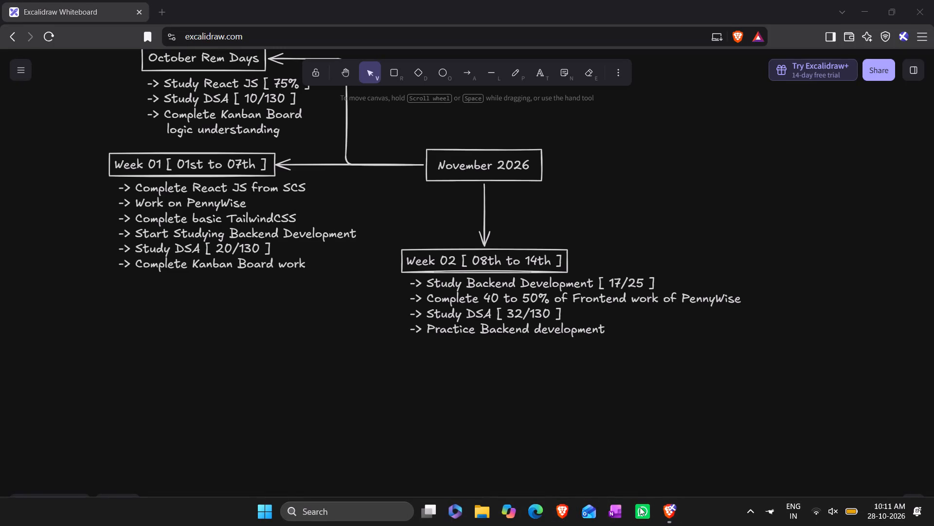
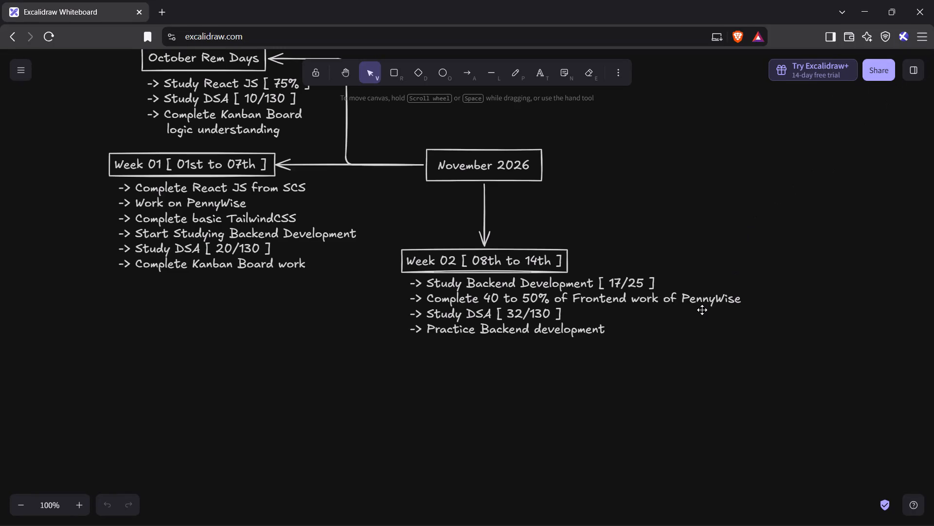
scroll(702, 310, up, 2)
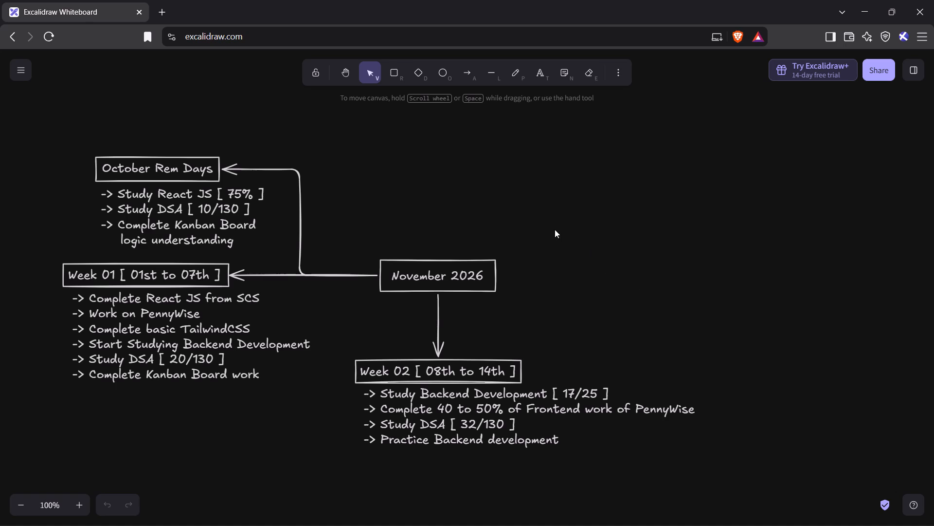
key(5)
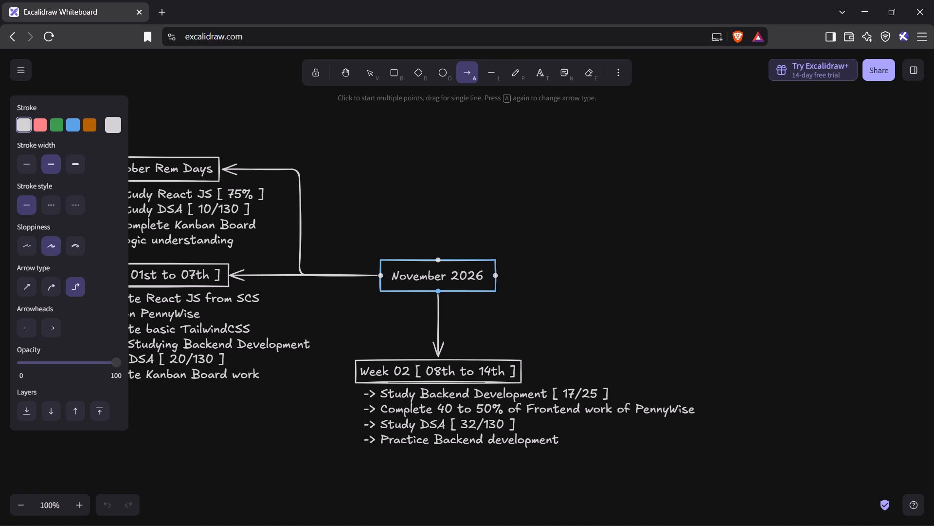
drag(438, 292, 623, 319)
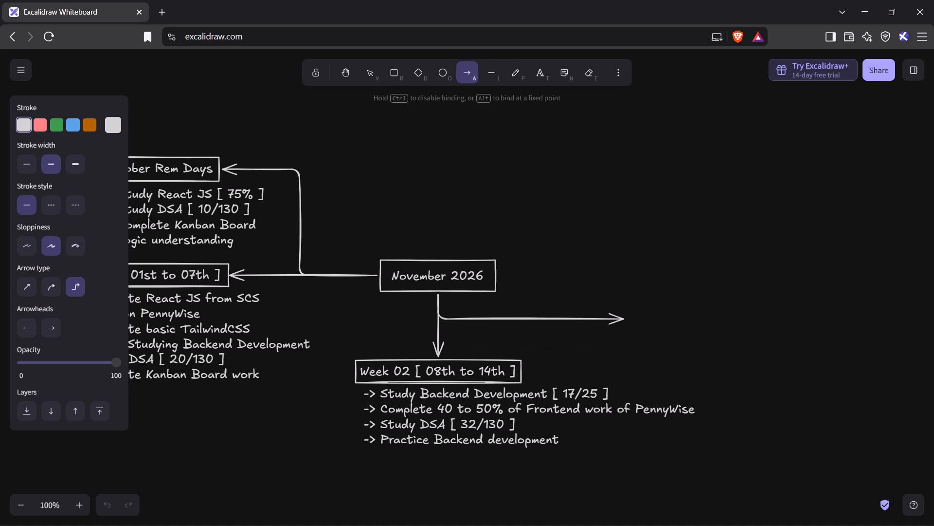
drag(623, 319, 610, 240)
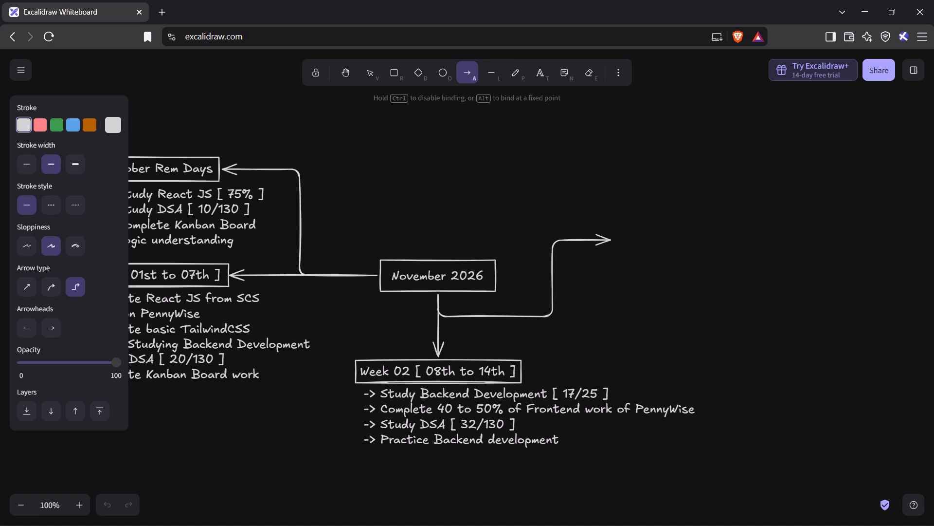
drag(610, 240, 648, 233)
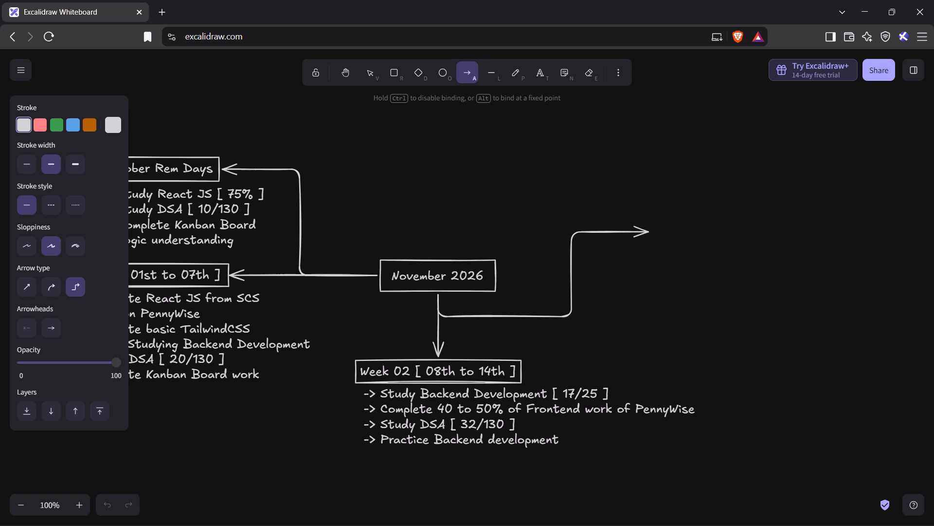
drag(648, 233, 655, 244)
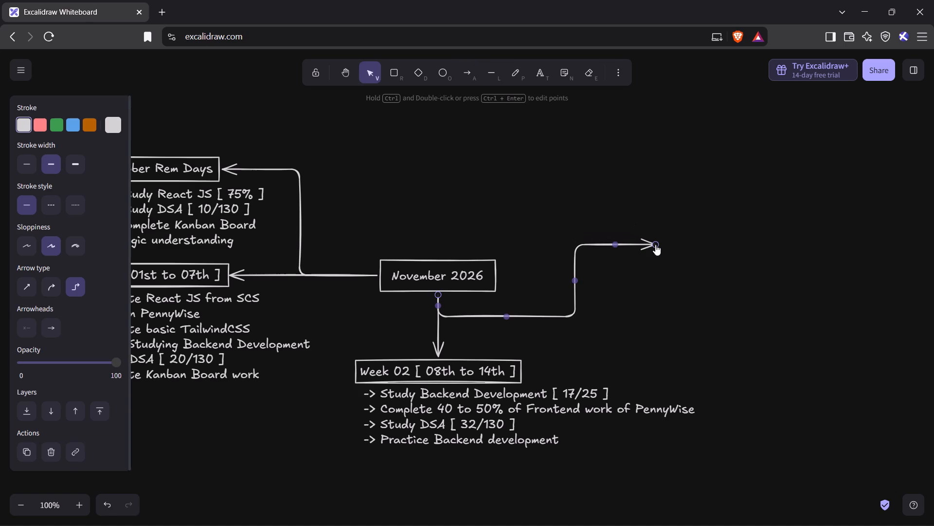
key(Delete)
Draw a straight horizontal arrow pointing right from the right edge of the November 2026 box.
key(5)
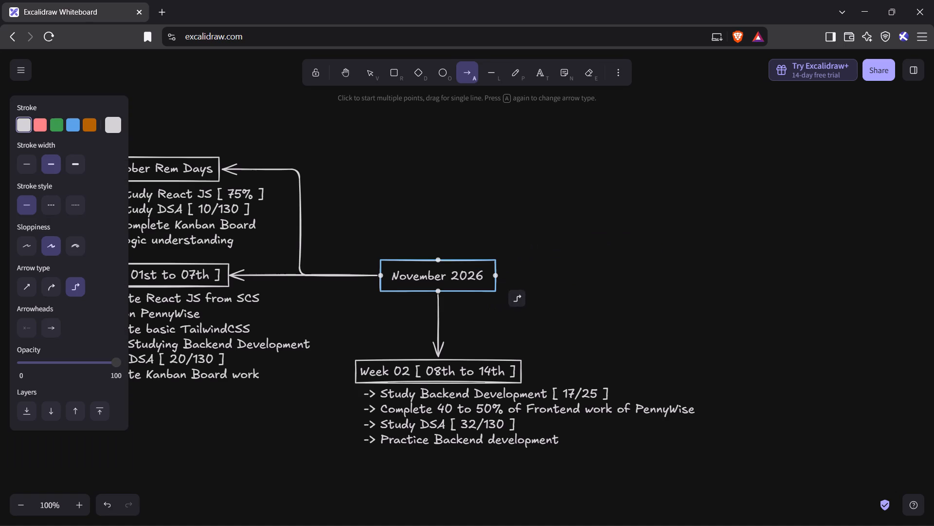
drag(496, 276, 603, 272)
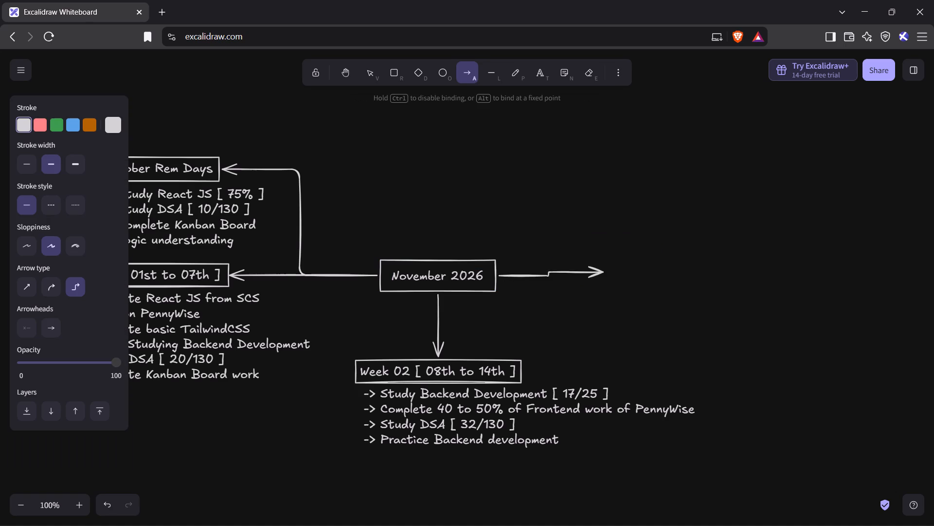
drag(603, 272, 618, 276)
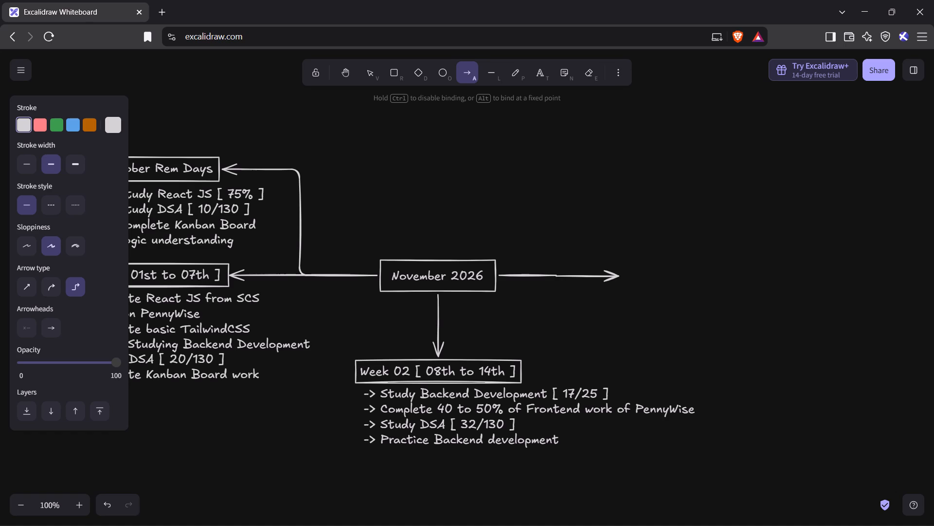
drag(618, 276, 618, 275)
drag(618, 275, 618, 276)
click(643, 279)
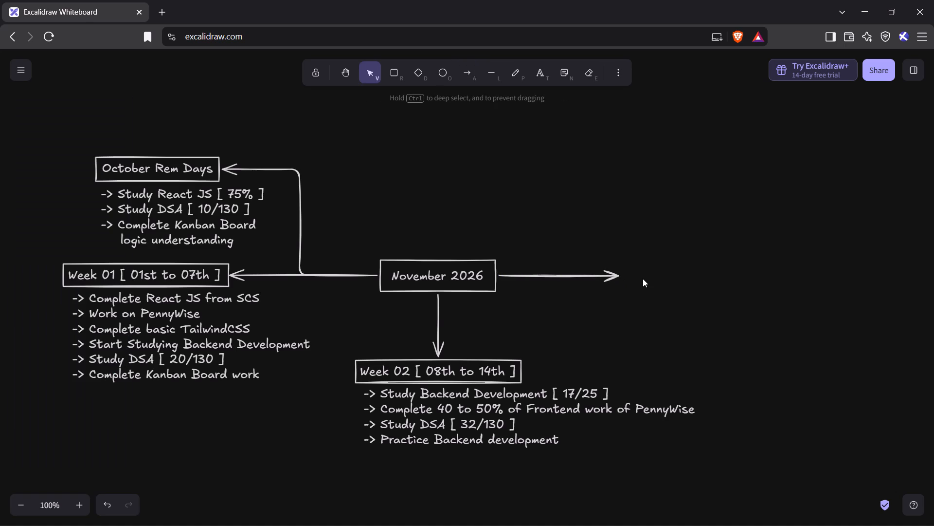
Lengthen the new arrow beside the November 2026 box farther to the right, keeping it straight and level.
scroll(643, 279, left, 3)
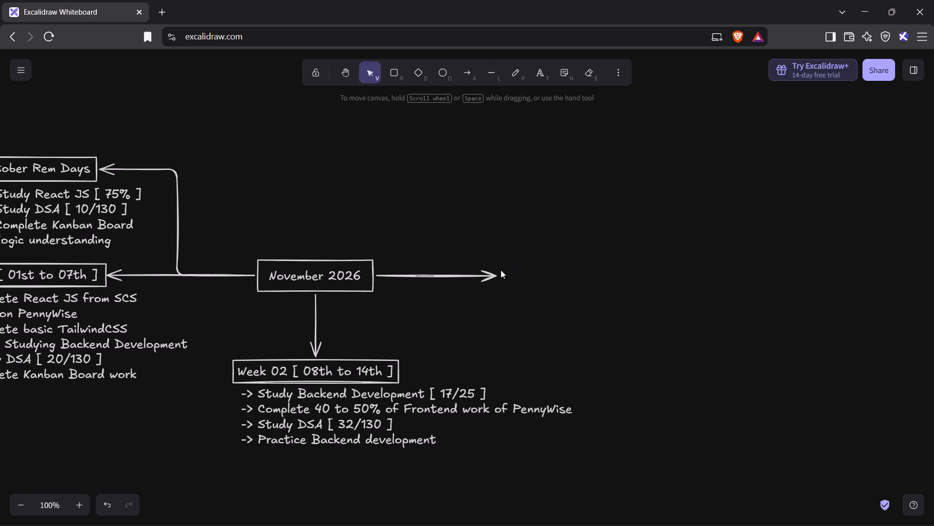
click(495, 275)
drag(495, 275, 527, 273)
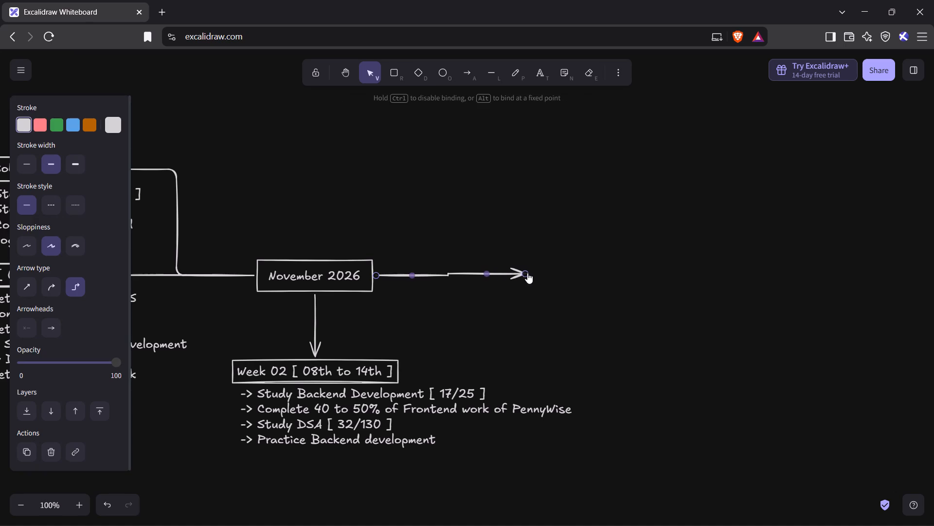
drag(527, 273, 543, 277)
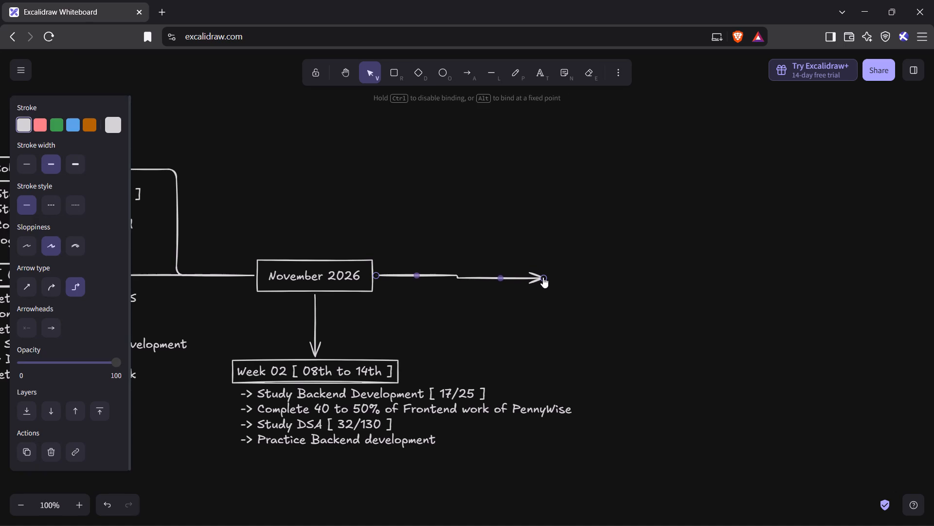
drag(543, 277, 545, 274)
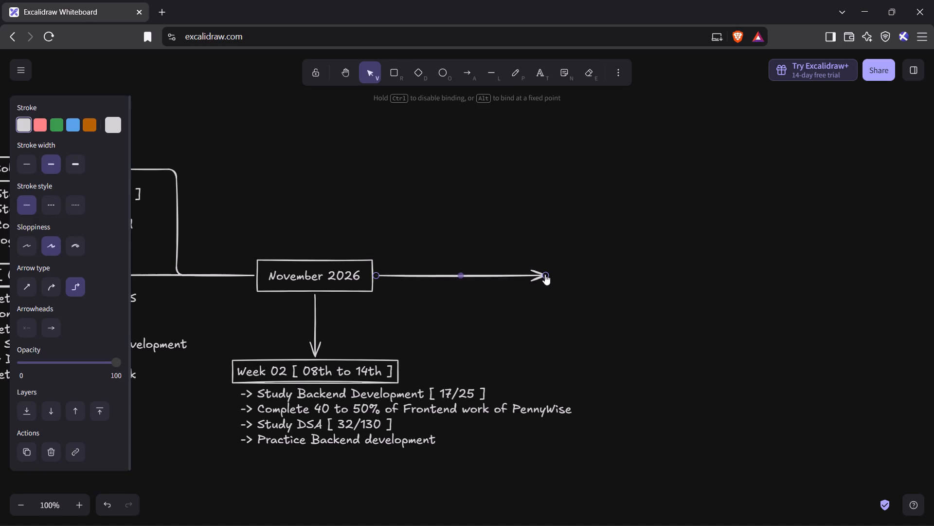
drag(545, 274, 545, 275)
click(575, 281)
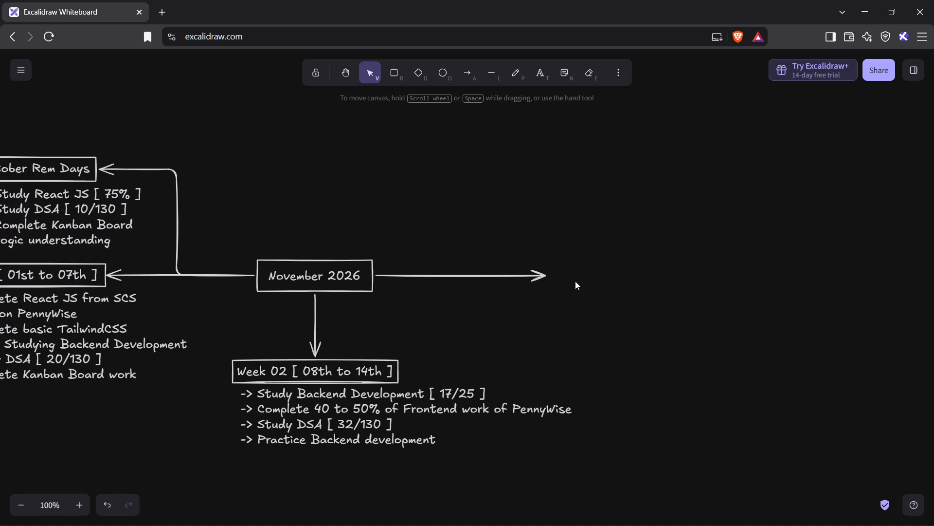
Duplicate the "Week 02 [ 08th to 14th ]" box with its text and place the copy at the new arrow's tip.
scroll(512, 285, left, 1)
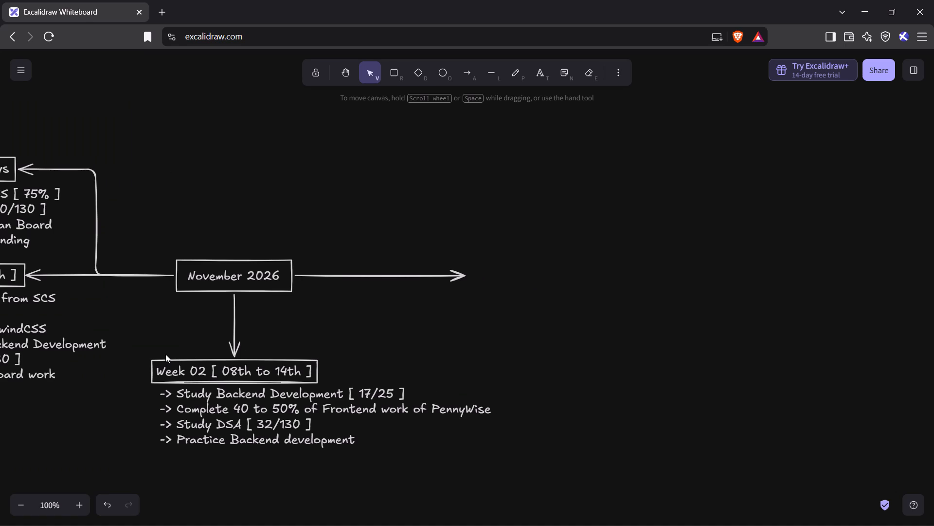
click(593, 271)
key(ctrl+v)
drag(130, 350, 367, 392)
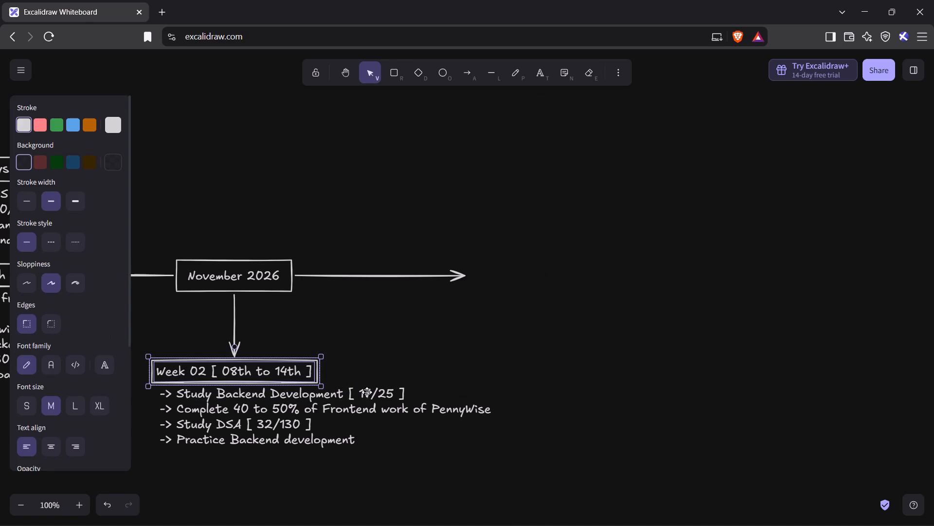
key(ctrl+c)
click(460, 297)
key(ctrl+v)
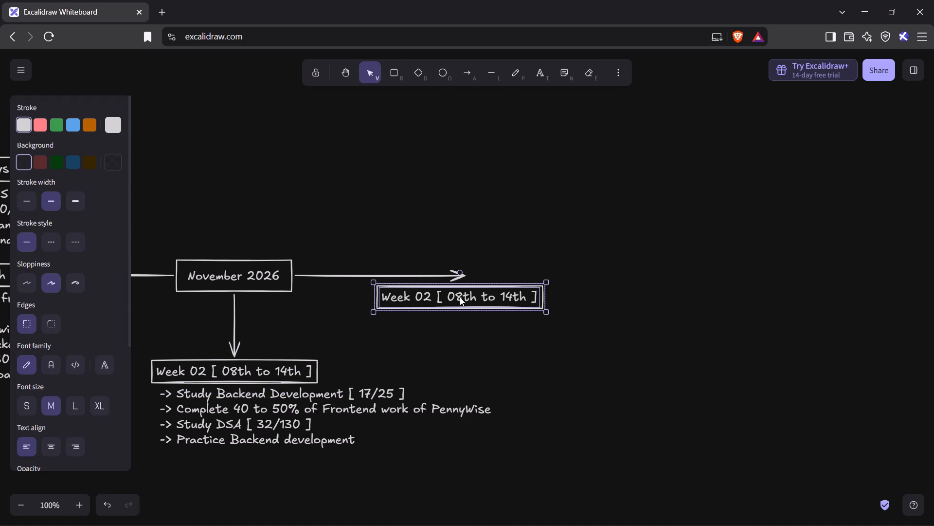
drag(460, 297, 553, 276)
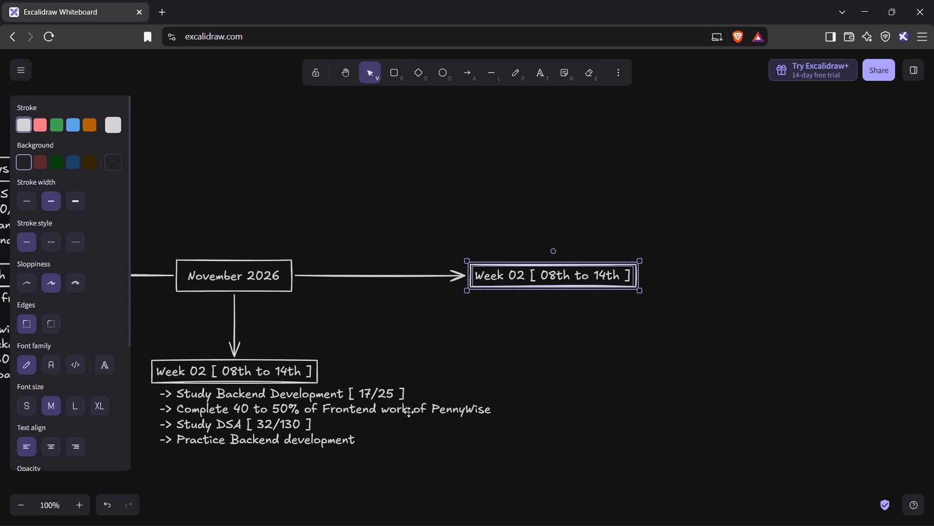
Break the Week 02 Frontend work item before "of PennyWise" and indent the wrapped line under the item's text.
double_click(409, 412)
click(409, 412)
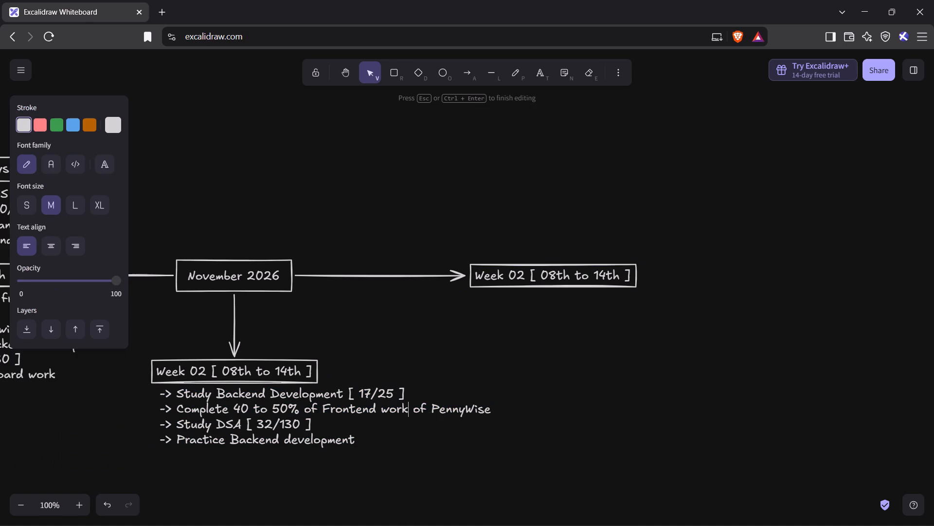
key(Return)
key(Tab)
key(BackSpace)
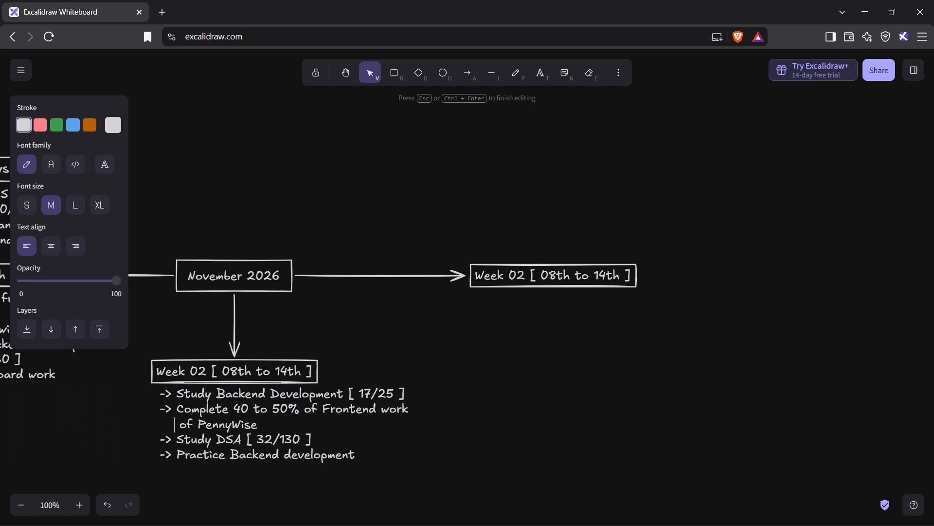
key(Delete)
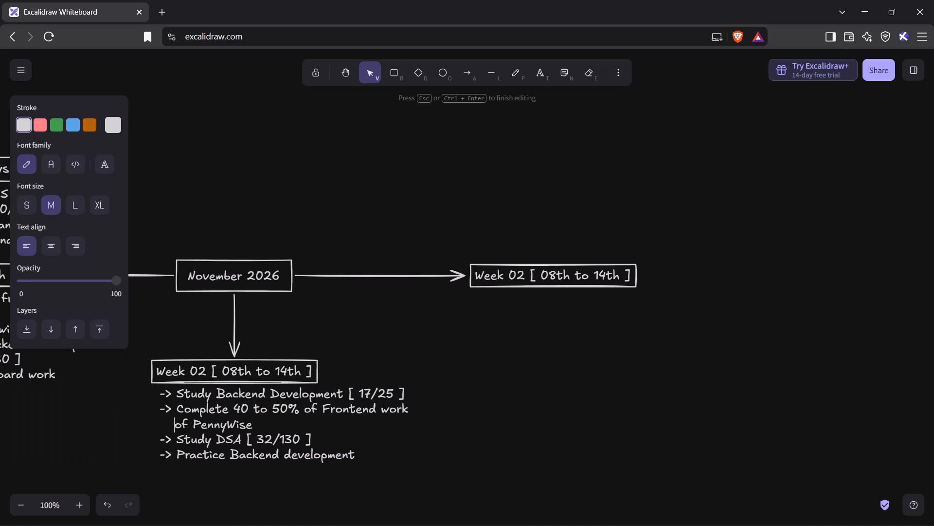
key(Up)
key(Right)
key(BackSpace)
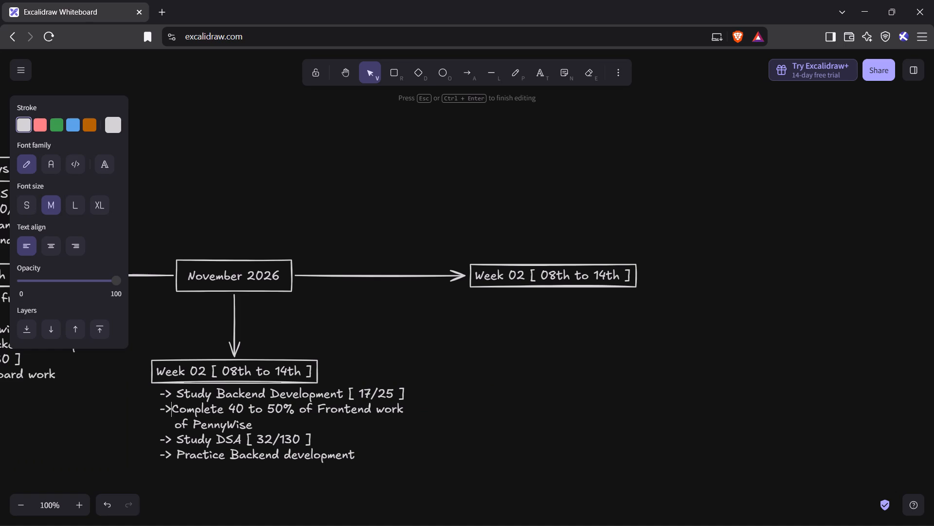
key(space)
key(Down)
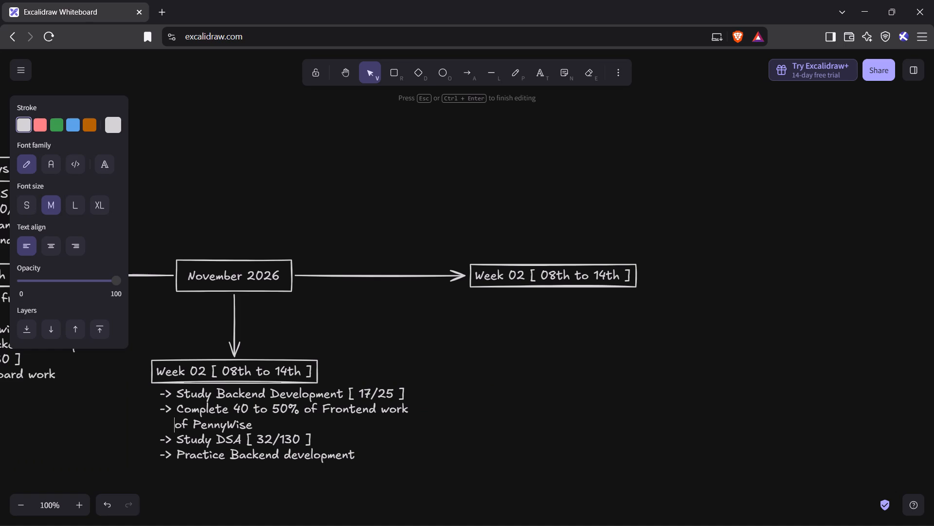
click(539, 347)
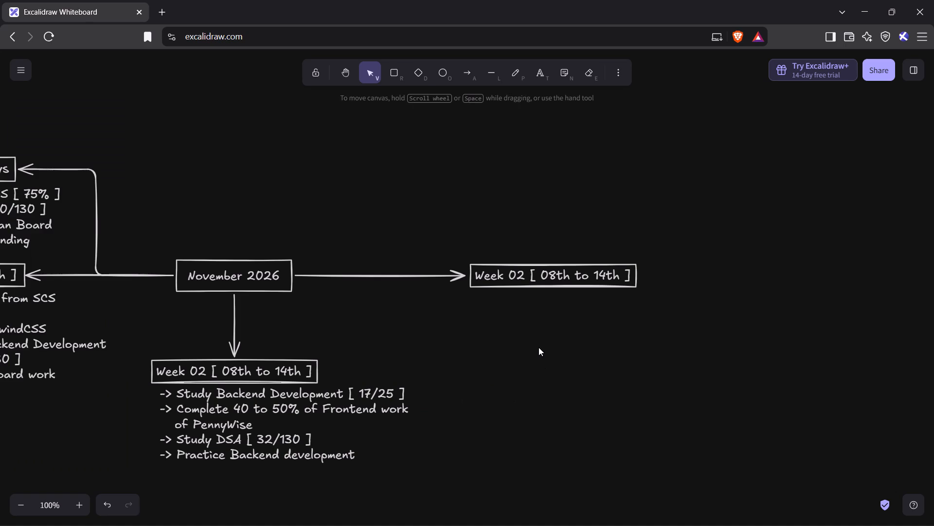
Adjust the tip of the arrow from November 2026 to meet the copied week box.
click(466, 276)
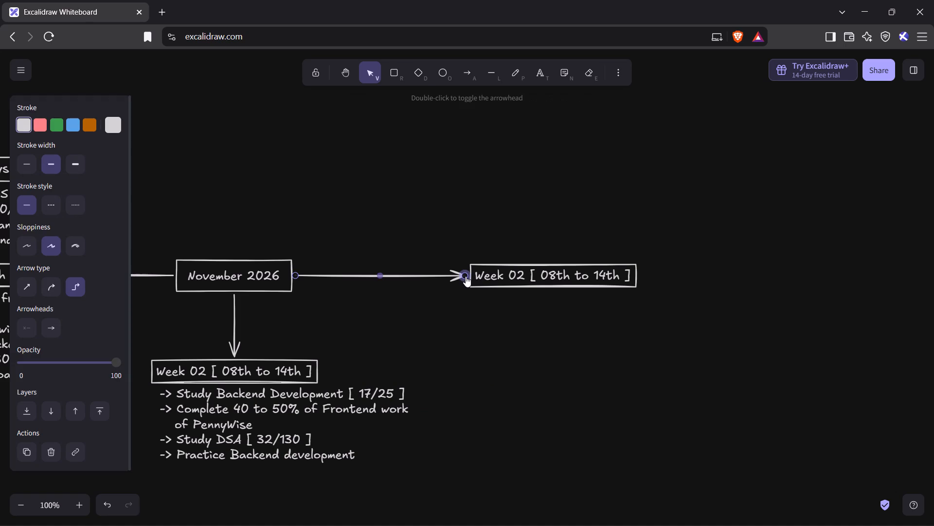
click(466, 276)
click(503, 321)
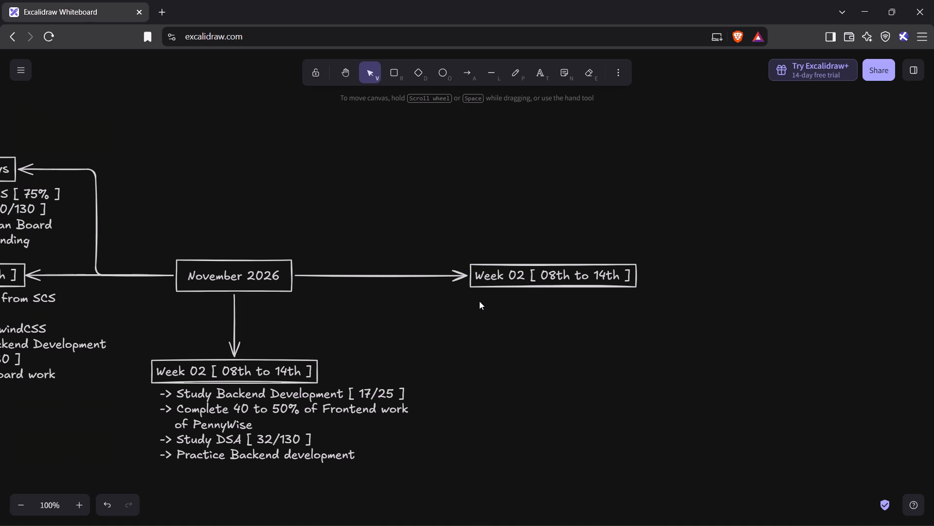
Start a text list below the copied week box with the bullet marker "->".
double_click(482, 301)
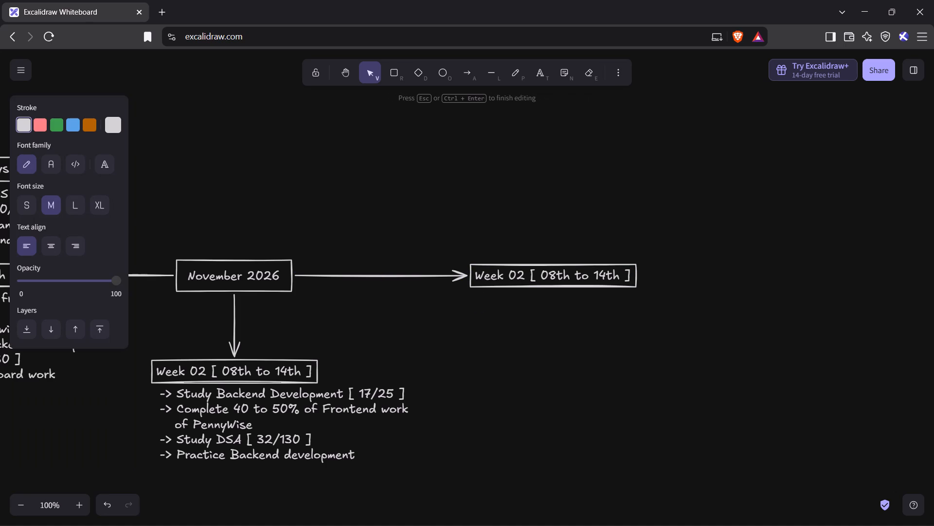
text(->)
key(space)
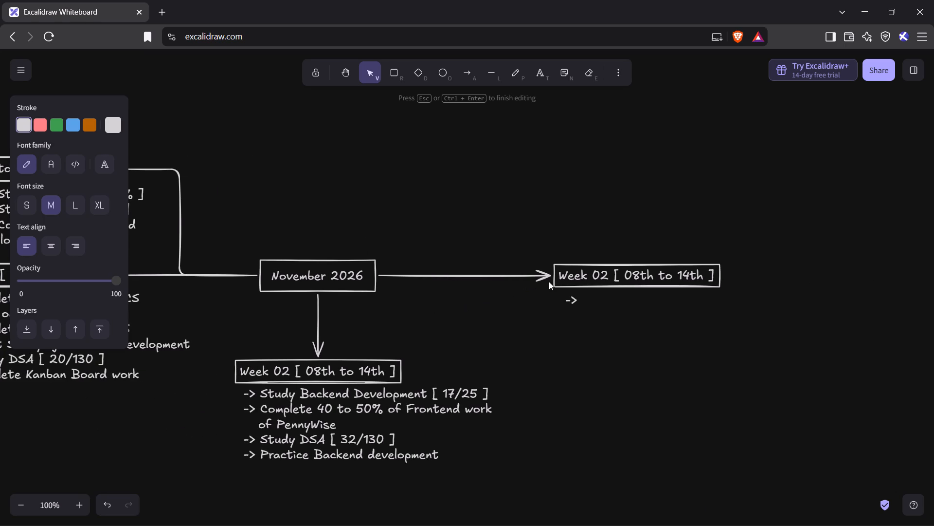
Change the week number in the copied box's title to 03.
click(608, 277)
click(608, 277)
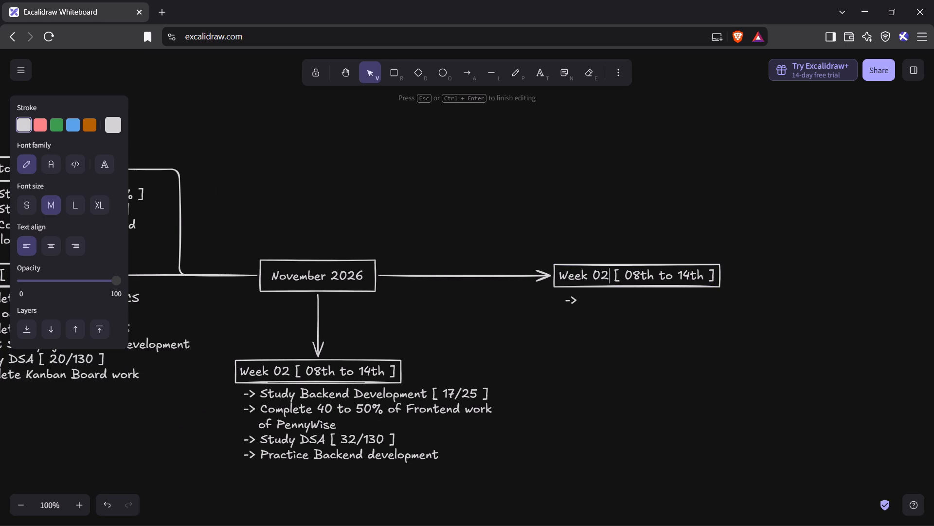
key(BackSpace)
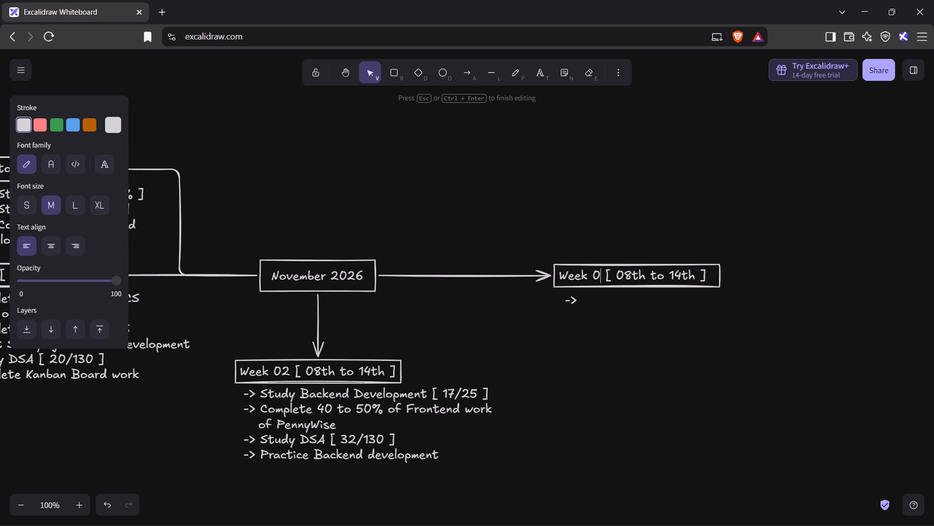
key(3)
Set the start date in the Week 03 box's title to 14th.
key(Right)
key(Right)
key(Right)
key(Right)
key(Right)
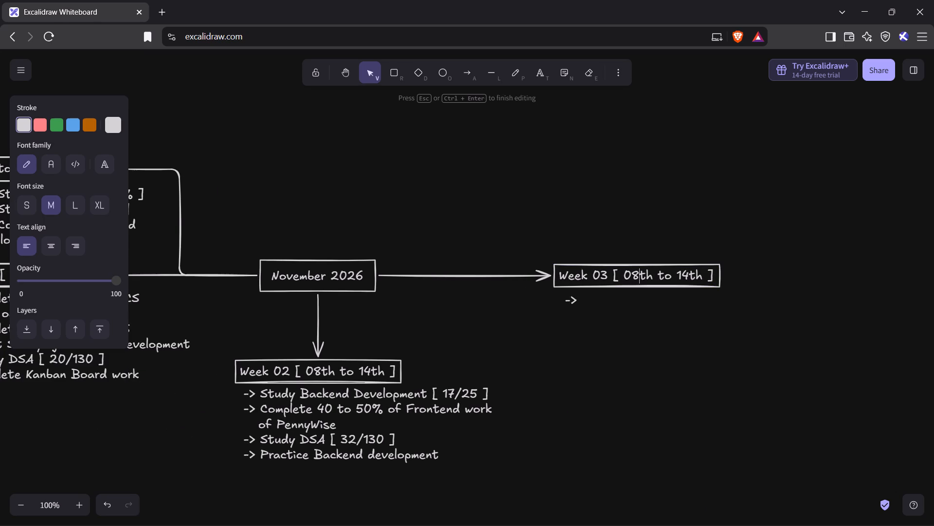
key(BackSpace)
key(BackSpace)
text(24)
key(BackSpace)
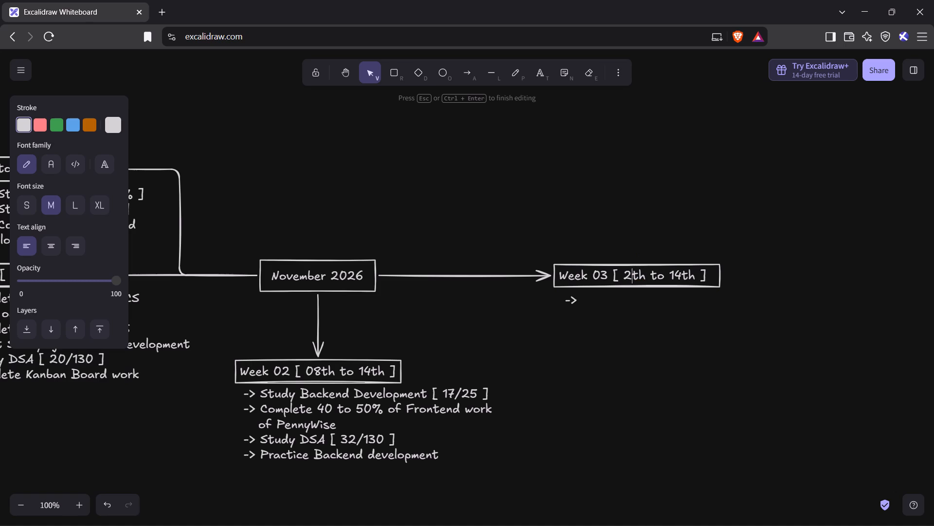
key(BackSpace)
text(14)
Set the end date in the Week 03 box's title to 21st and finish editing the text.
key(Right)
key(Right)
key(Right)
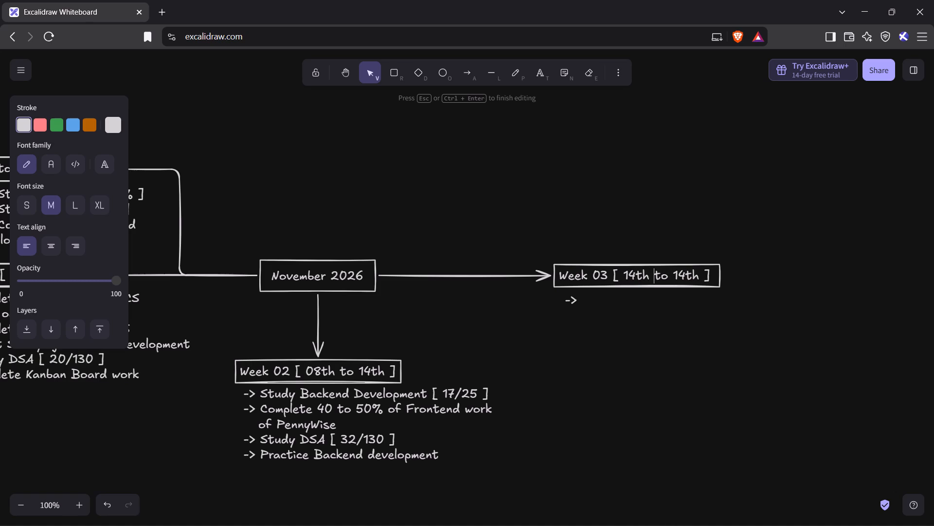
key(Right)
key(Right)
key(Right)
key(Right)
key(Right)
key(Right)
key(Right)
key(ctrl+BackSpace)
text(21st)
click(788, 285)
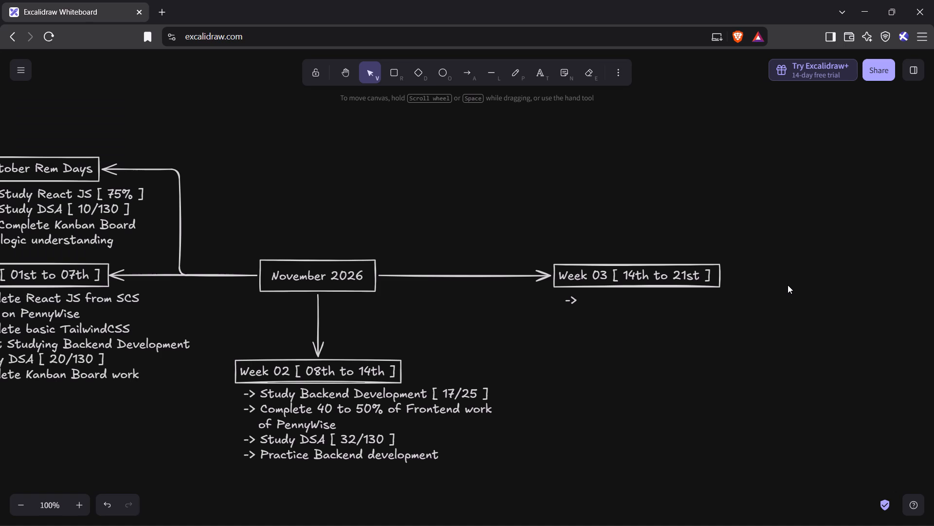
Narrow the Week 03 box slightly so its outer edge fits the title text more closely.
click(719, 278)
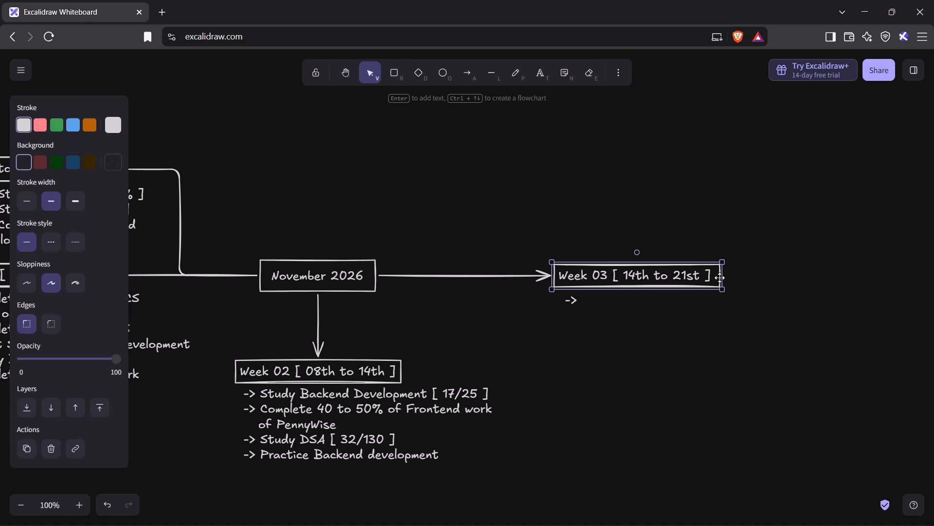
drag(721, 276, 718, 277)
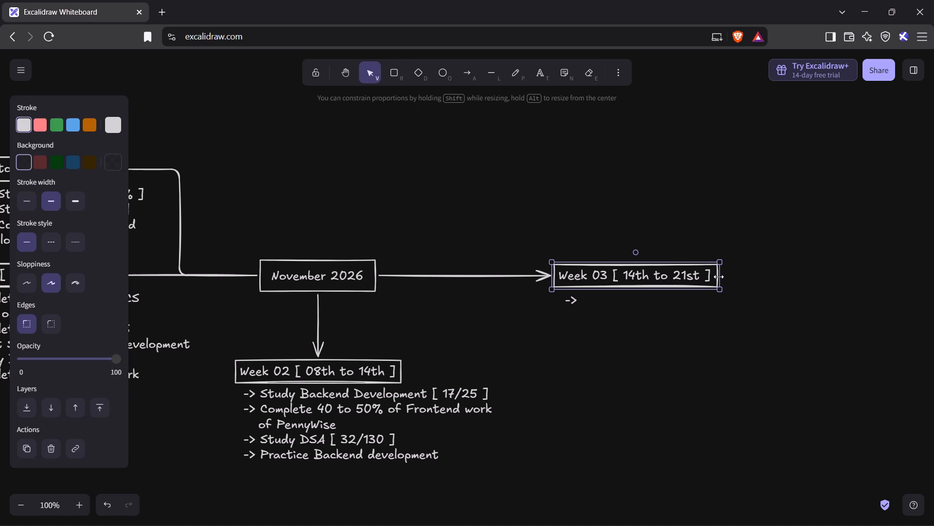
drag(718, 277, 717, 276)
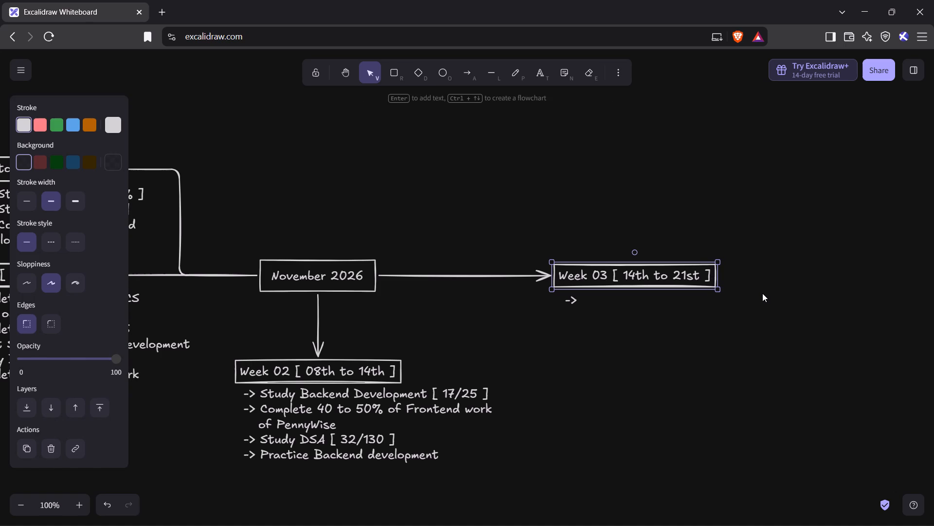
click(762, 293)
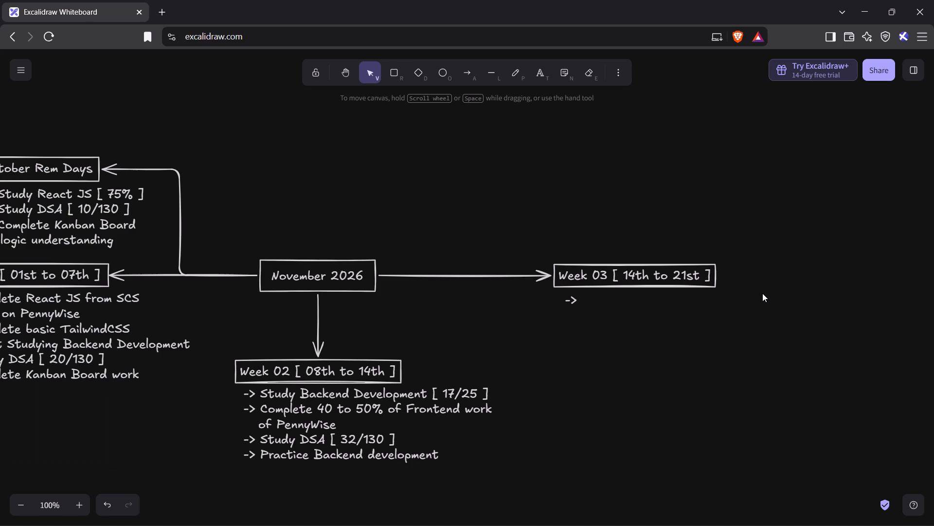
Write "Study Backend Development [ ]" as the first Week 03 list item, with spaced empty brackets.
click(572, 298)
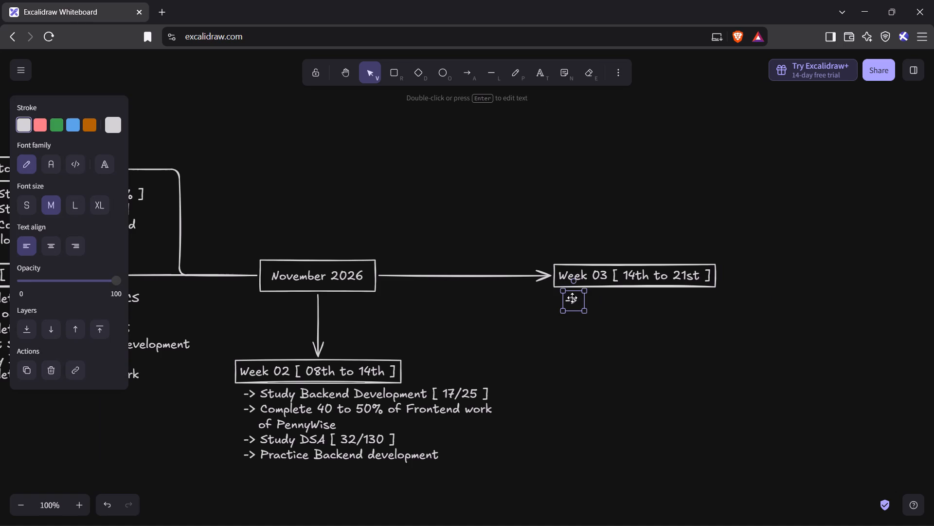
click(572, 298)
key(End)
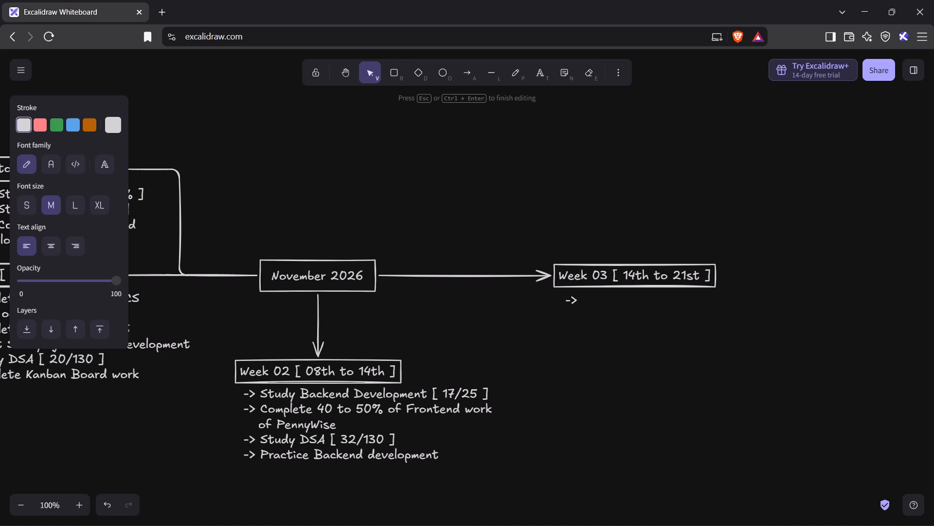
text(Std)
key(BackSpace)
text(udy)
key(space)
text(Backend Development [])
key(Left)
key(space)
key(space)
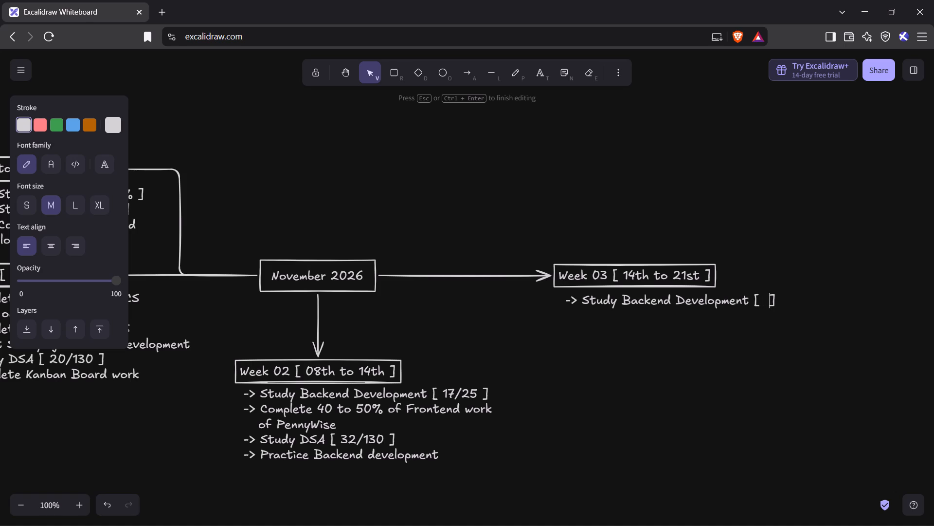
key(Left)
Correct the start date in the Week 03 box's title to 15th.
double_click(634, 278)
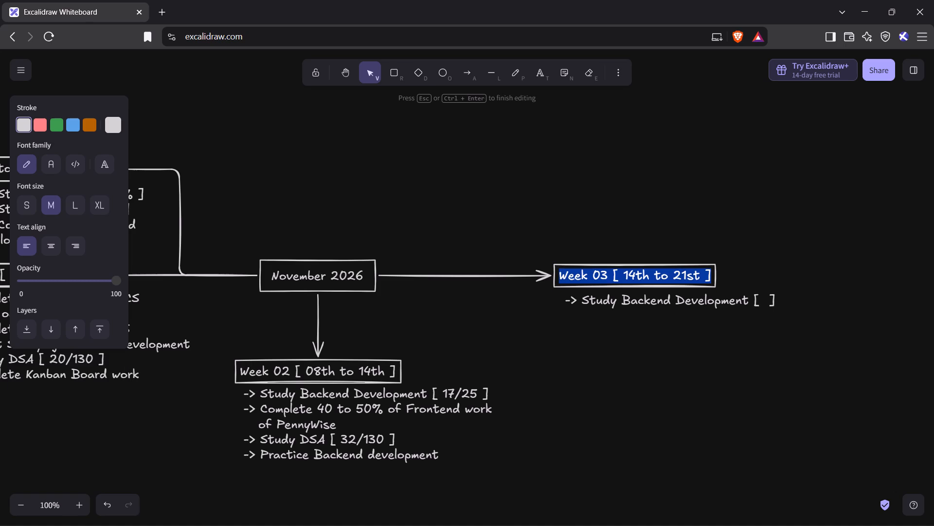
click(634, 278)
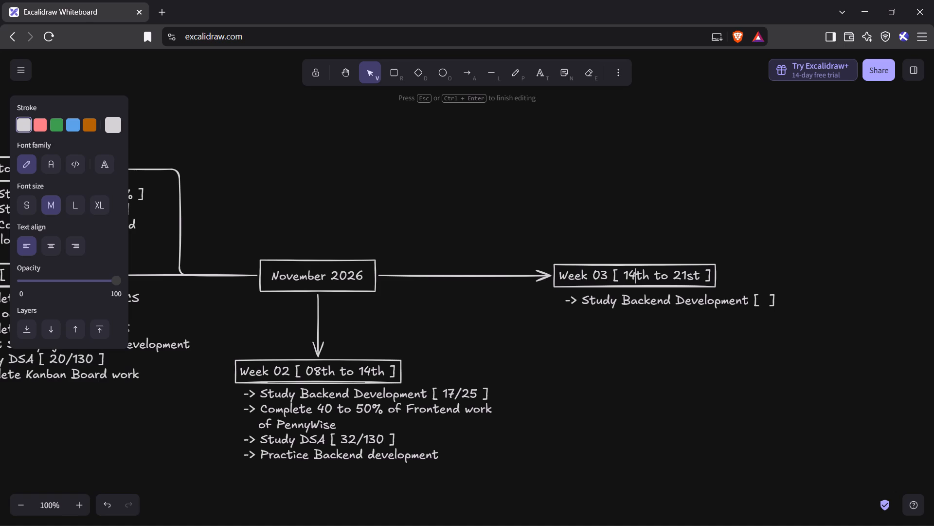
key(BackSpace)
key(5)
click(792, 252)
Fill the empty brackets of the Week 03 Backend Development item with 22/25.
click(767, 301)
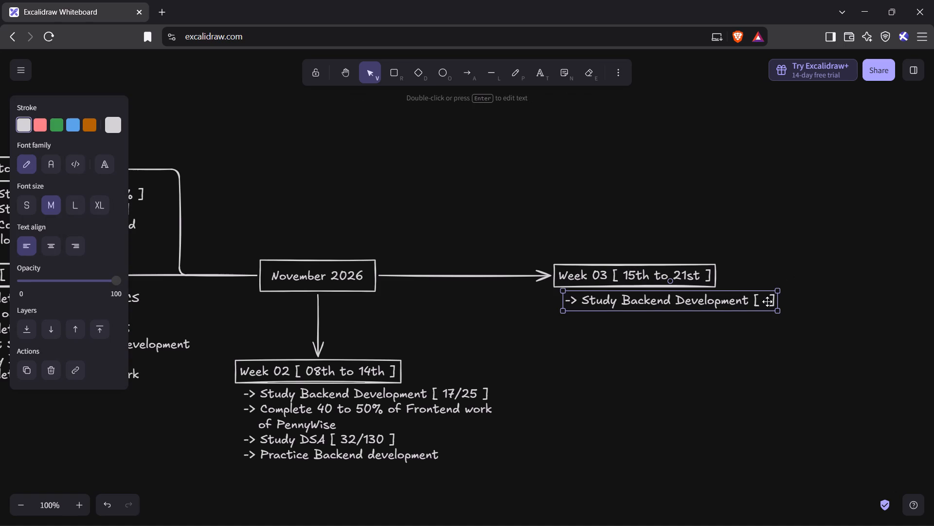
click(767, 301)
key(Left)
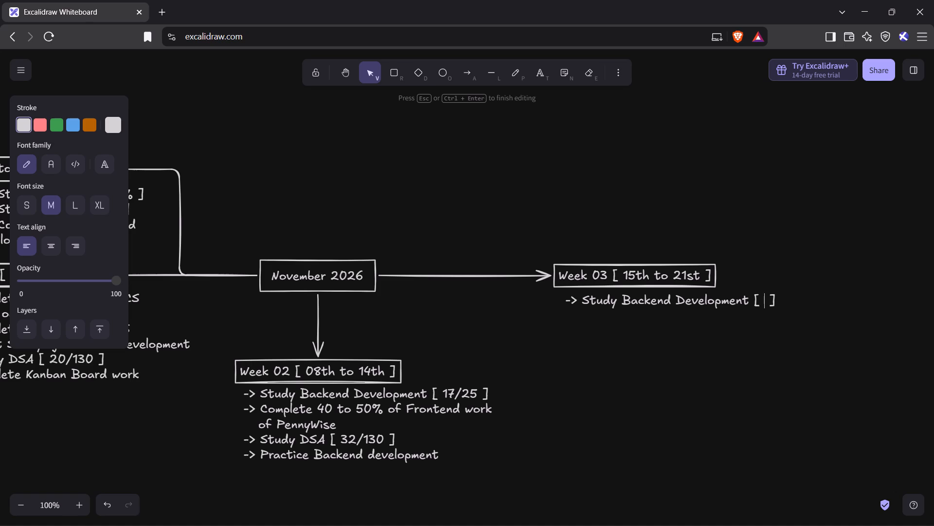
text(22)
text(/25)
key(End)
Start a second Week 03 list item with the bullet marker "->".
key(Return)
key(minus)
text(>)
key(space)
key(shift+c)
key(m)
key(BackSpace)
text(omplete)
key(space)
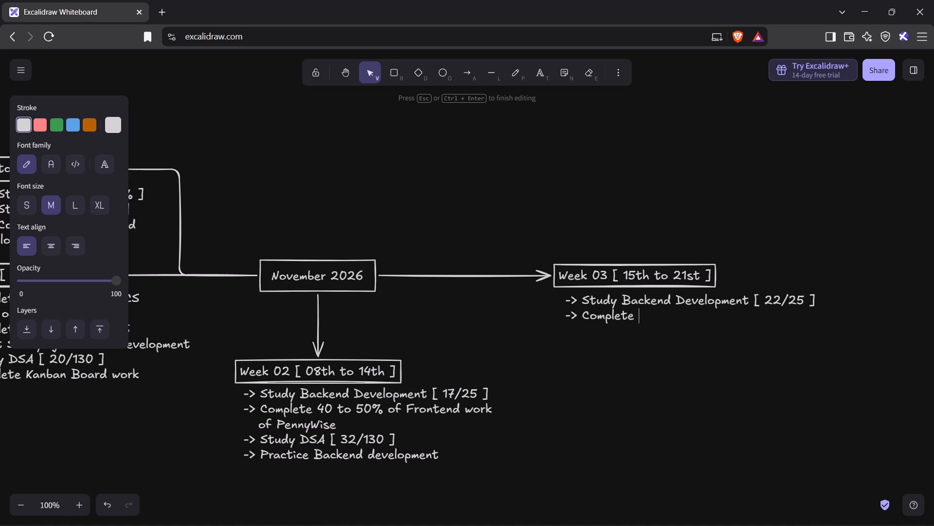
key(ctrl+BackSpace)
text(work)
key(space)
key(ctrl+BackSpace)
Write "Work on PennyWise" as the text of the second Week 03 list item.
text(Work on Frontend)
key(space)
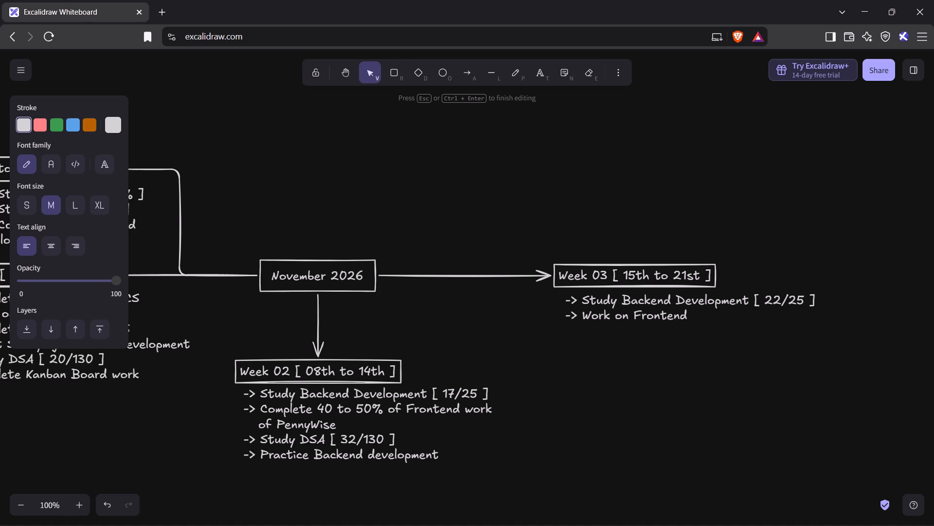
key(ctrl+BackSpace)
text(penny)
key(ctrl+BackSpace)
text(PennyWiise)
key(BackSpace)
key(BackSpace)
key(BackSpace)
text(se)
Add a third Week 03 list item reading "-> Study DSA [ 35/130 ]".
key(Return)
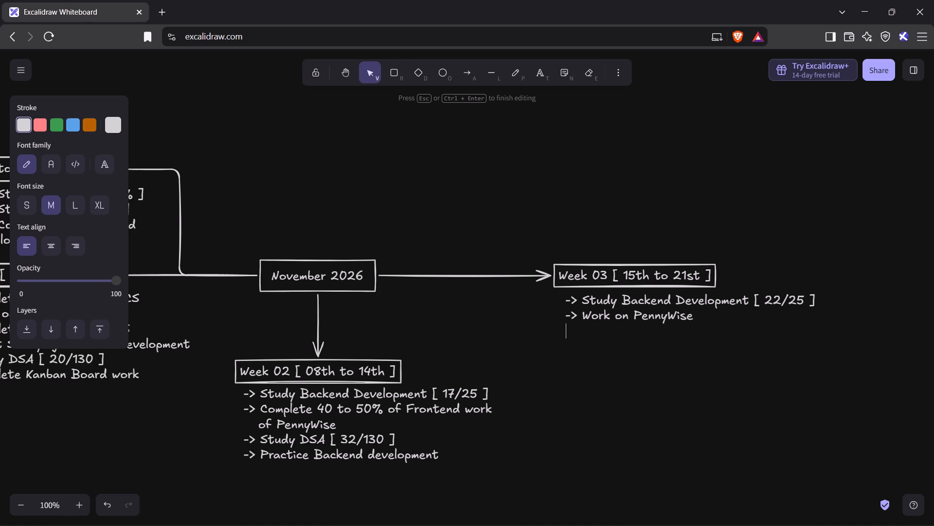
text(->)
key(space)
text(Study DSA)
key(space)
text([])
key(Left)
key(space)
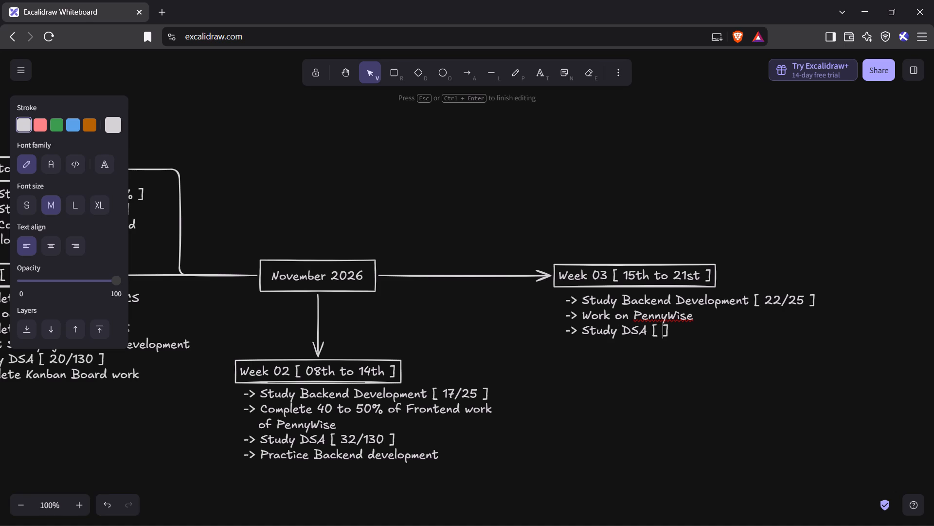
key(space)
key(Left)
text(35)
text(/1)
text(30)
key(End)
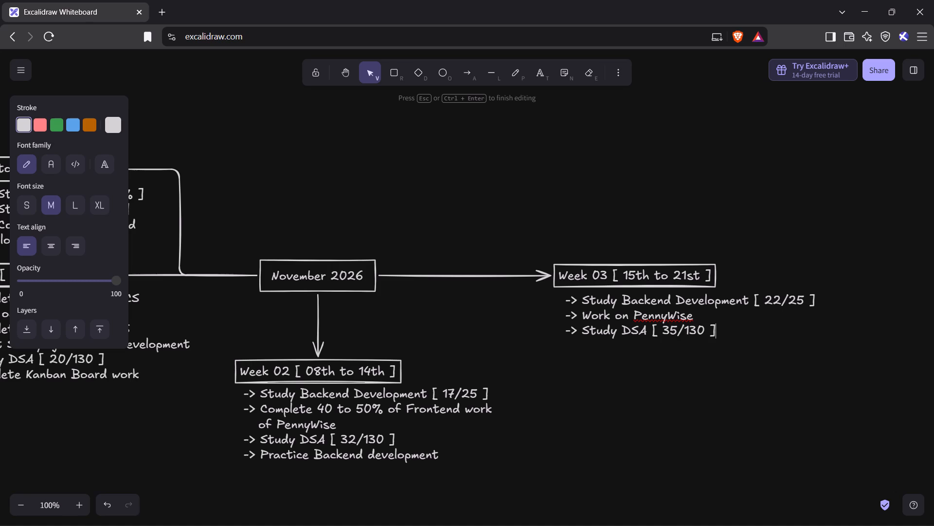
Add a fourth Week 03 list item reading "-> Practice Backend Development" and finish the text.
key(Return)
key(minus)
text(> Practice Bac)
text(kend Development)
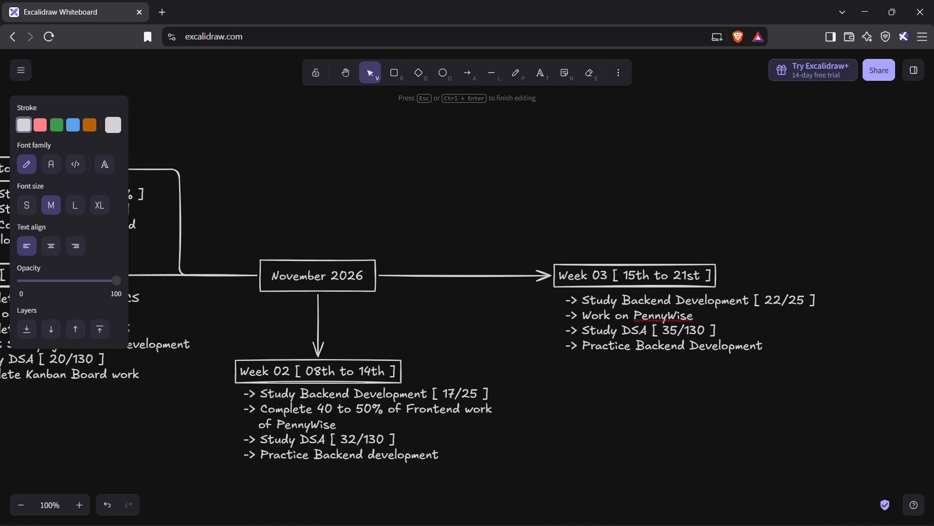
scroll(586, 395, down, 1)
scroll(586, 395, up, 1)
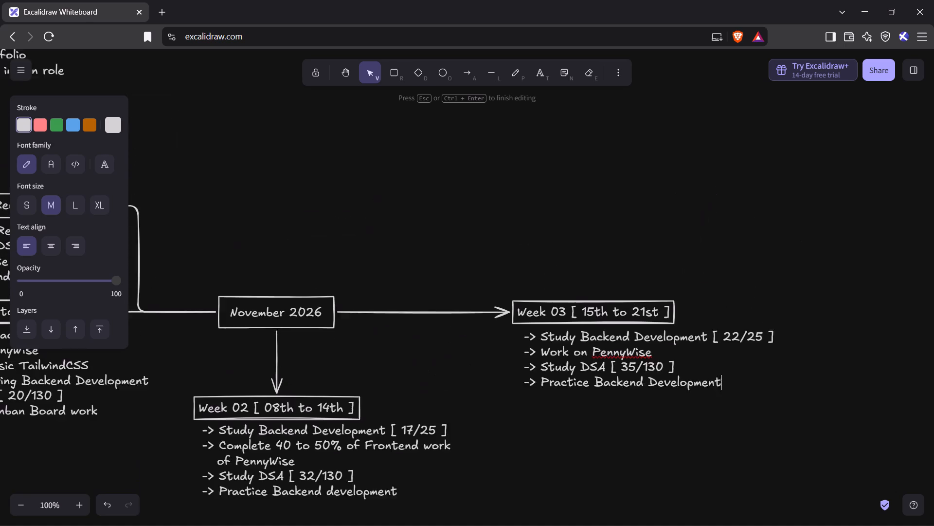
scroll(586, 395, up, 1)
scroll(586, 395, right, 3)
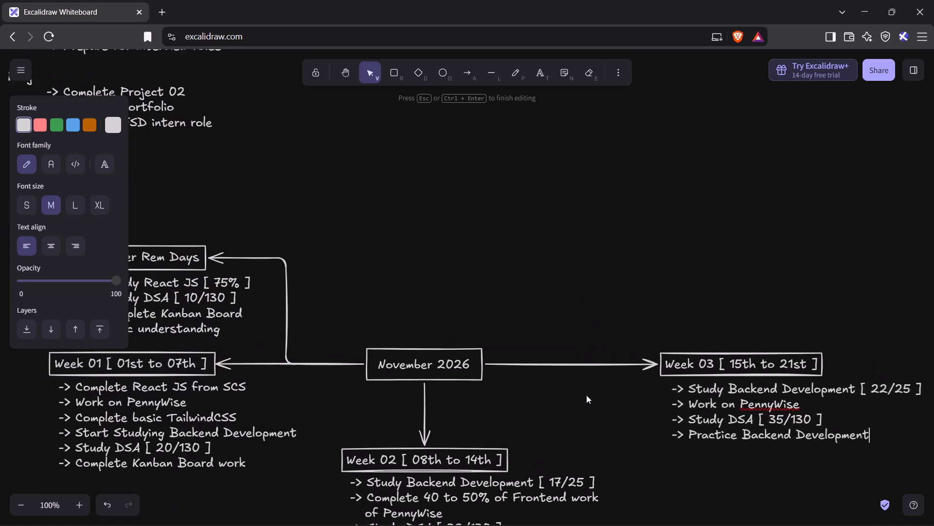
scroll(586, 395, right, 1)
scroll(586, 395, up, 4)
scroll(586, 395, down, 2)
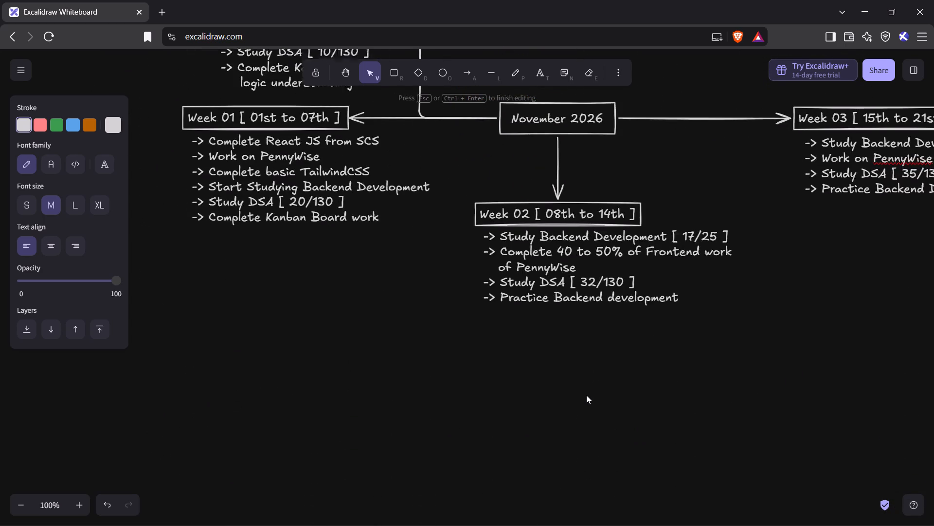
scroll(586, 395, up, 3)
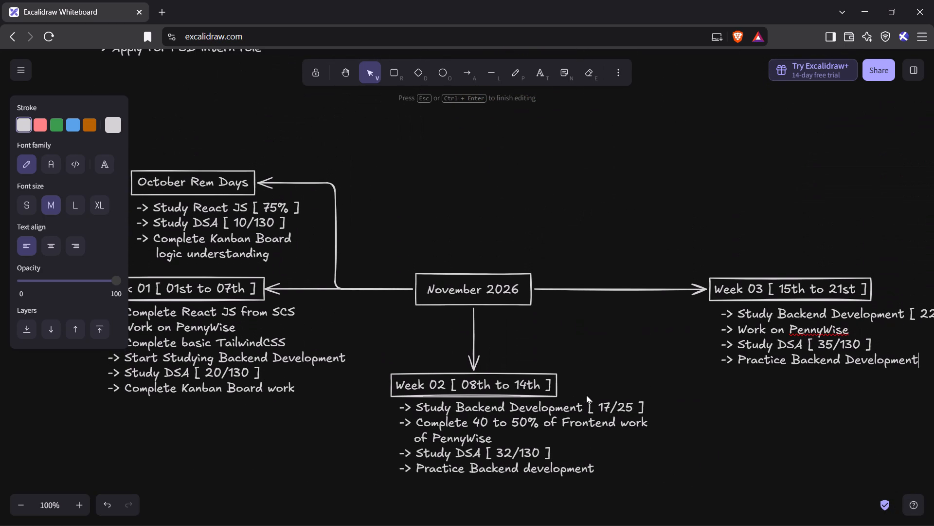
scroll(586, 395, left, 1)
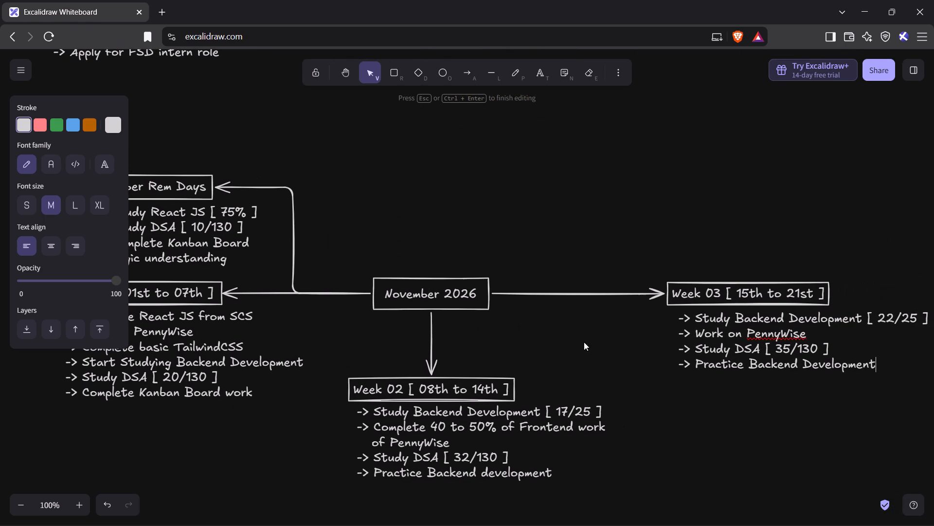
click(732, 216)
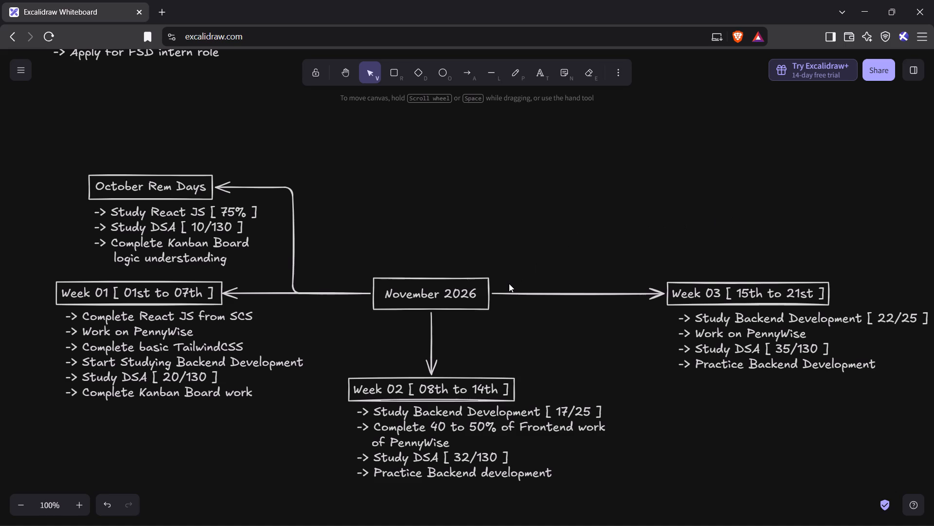
Draw an elbow arrow from the November 2026 box that rises midway and ends pointing right, well above the Week 03 heading.
key(5)
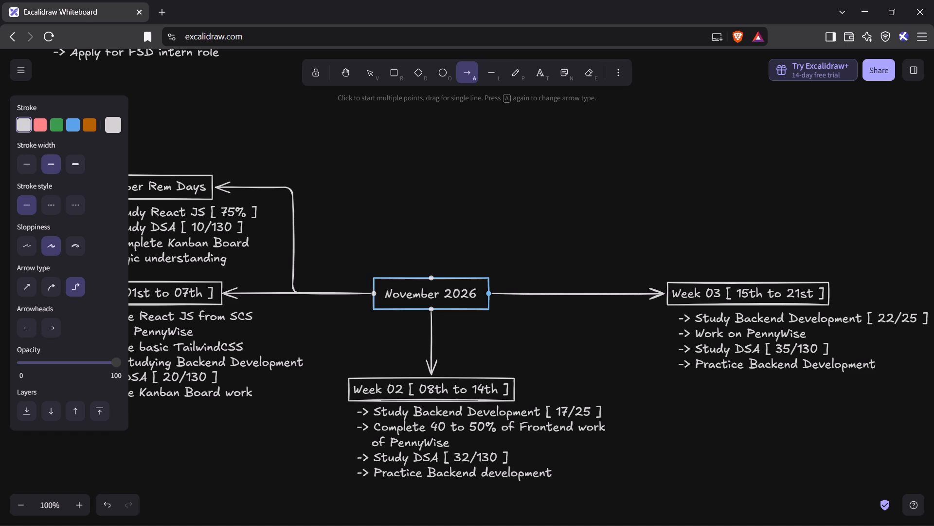
drag(489, 294, 669, 175)
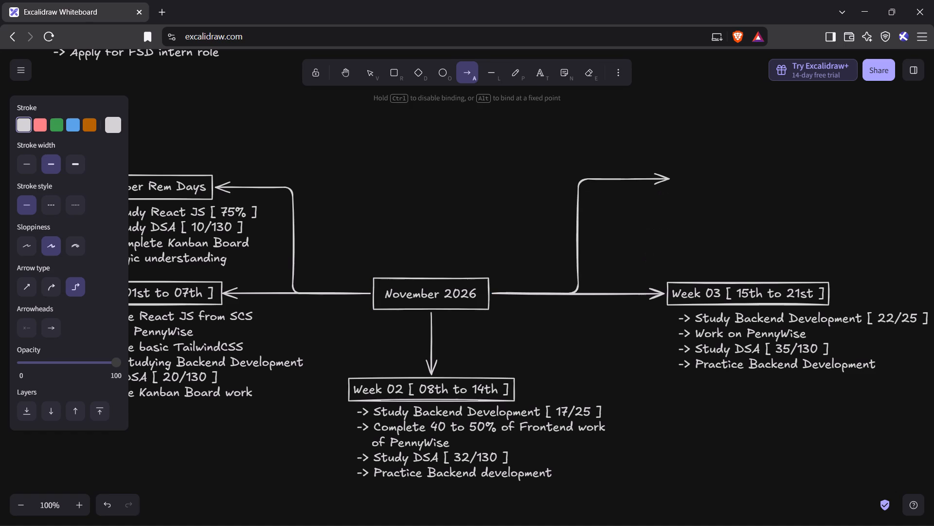
drag(669, 175, 634, 60)
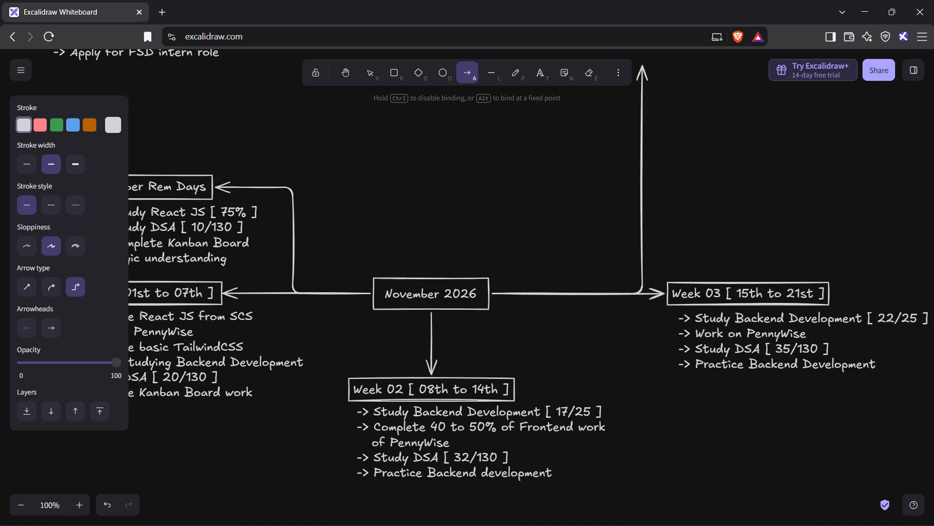
drag(634, 60, 670, 67)
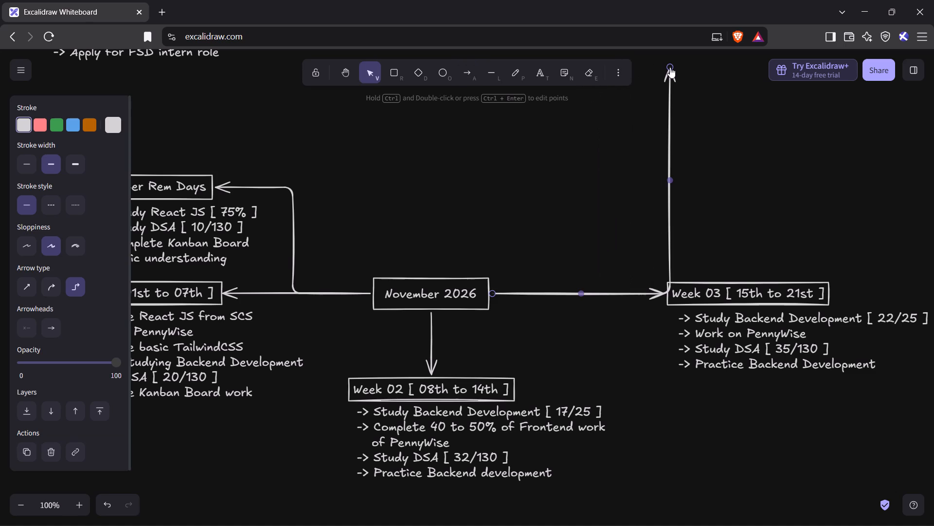
drag(669, 179, 568, 157)
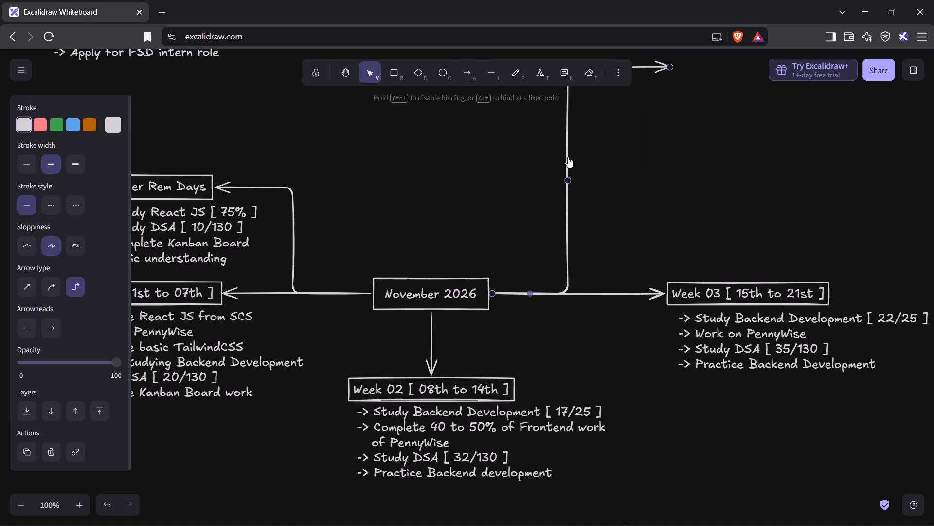
drag(568, 157, 560, 158)
scroll(560, 158, up, 2)
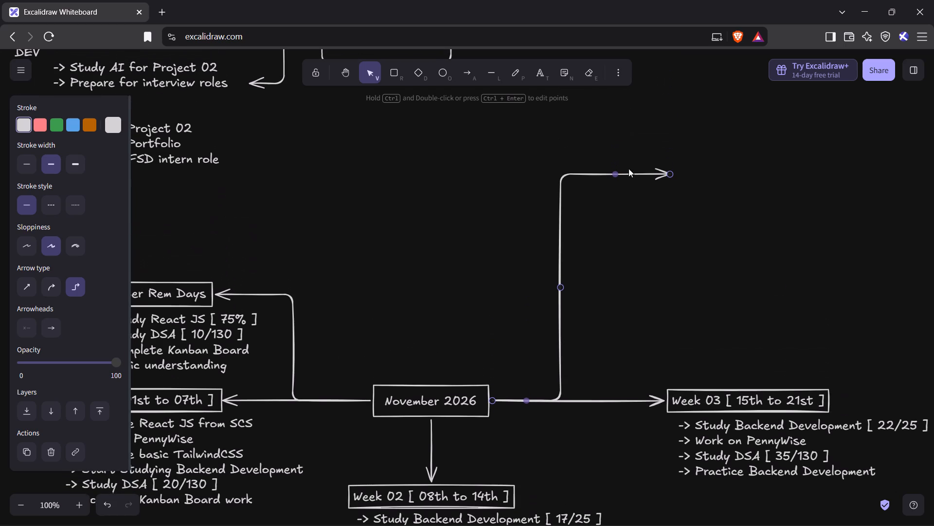
drag(670, 173, 659, 173)
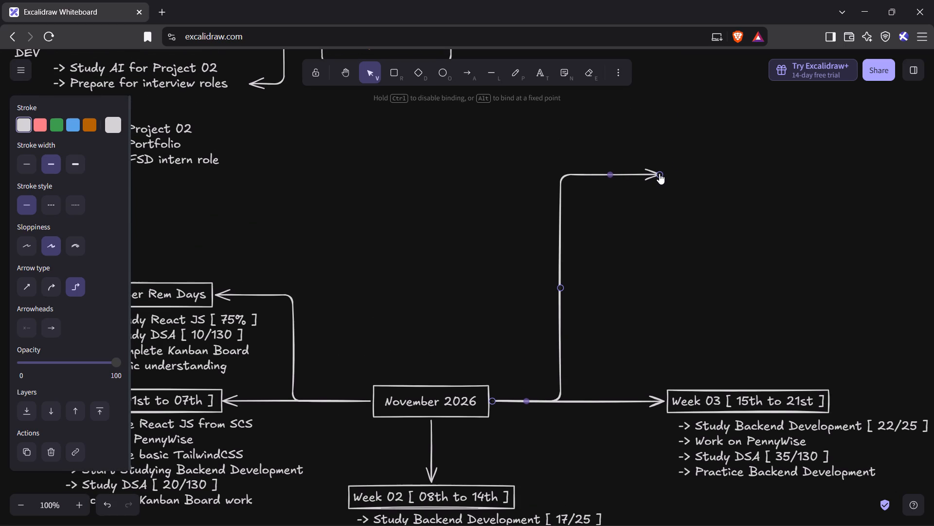
drag(659, 173, 655, 155)
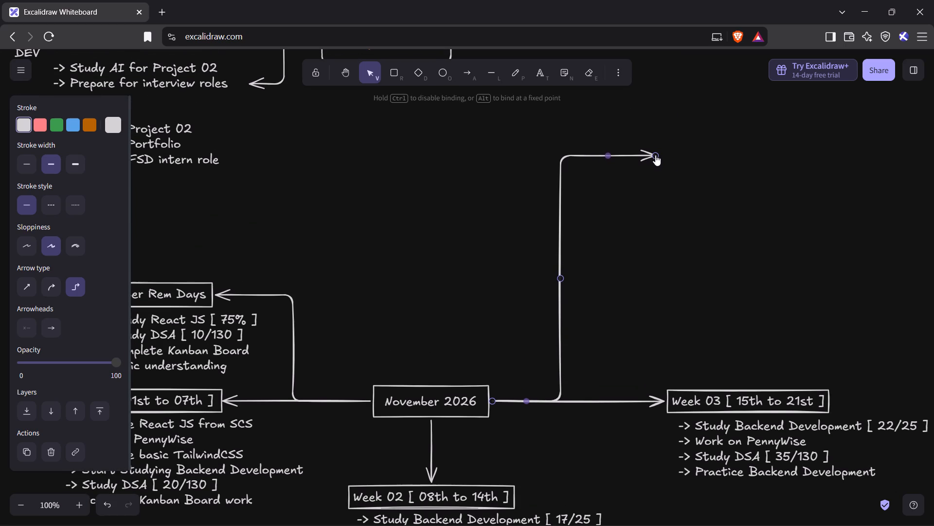
drag(655, 155, 655, 161)
click(691, 197)
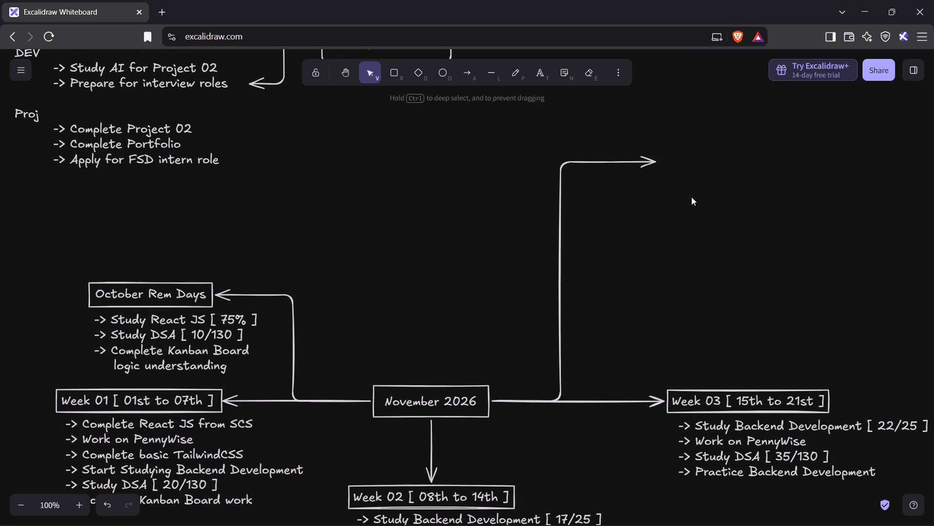
Copy the Week 03 heading with its box and place the duplicate at the tip of the new elbow arrow.
drag(655, 376, 856, 450)
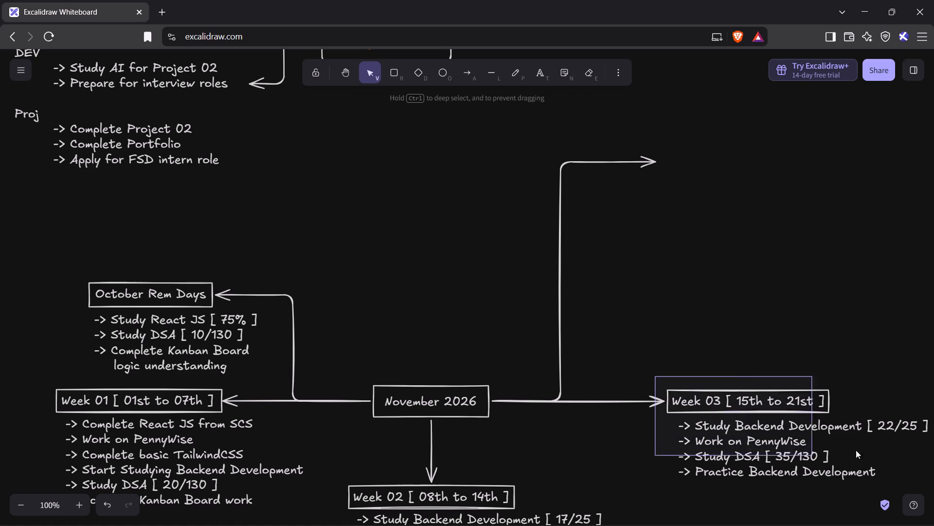
drag(856, 450, 885, 442)
key(ctrl+c)
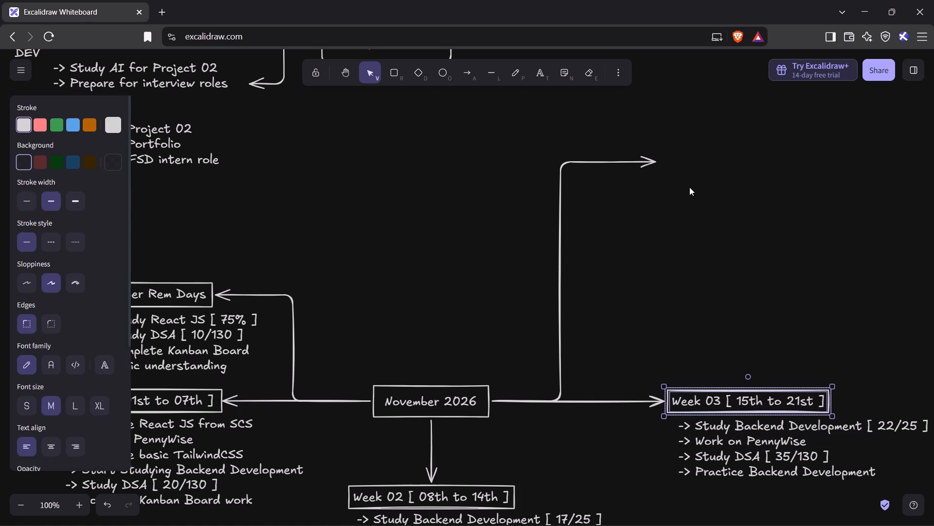
click(689, 187)
key(ctrl+v)
drag(689, 187, 726, 163)
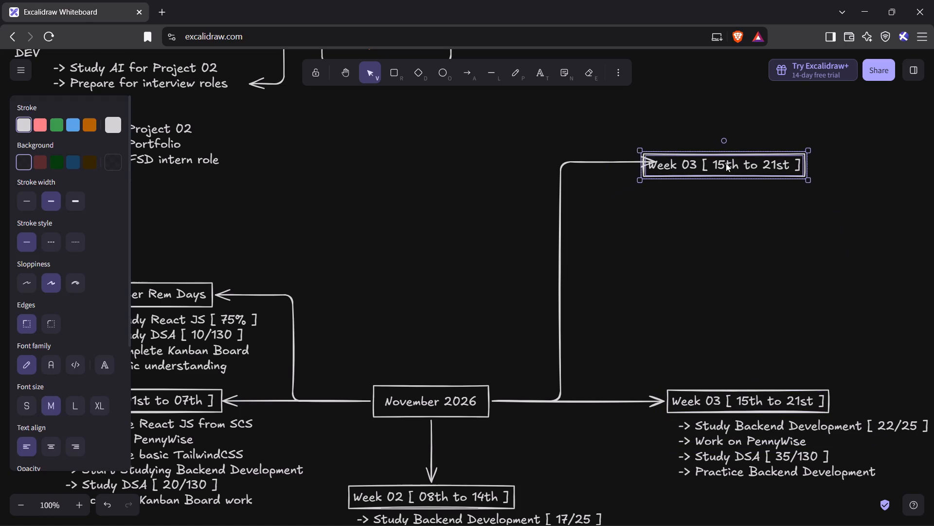
drag(726, 163, 739, 162)
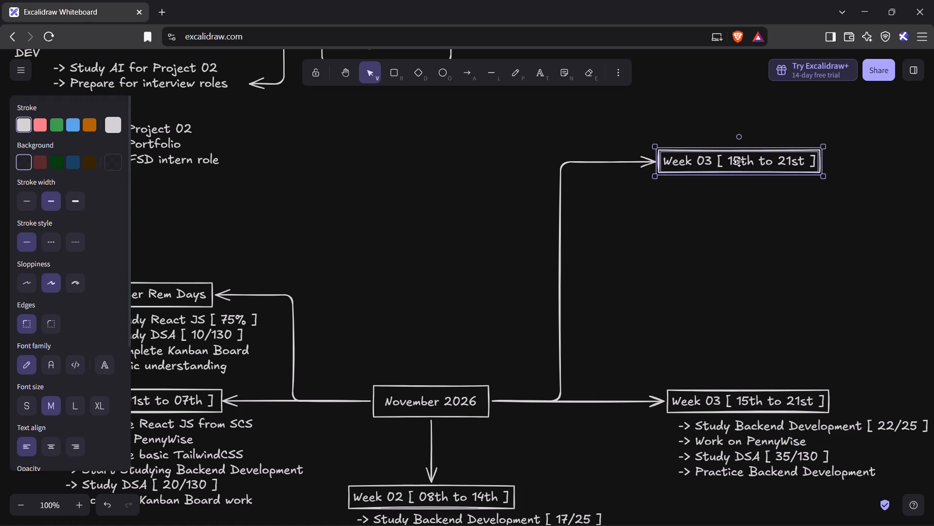
Change the week number in the copied heading to 04.
click(711, 159)
click(711, 159)
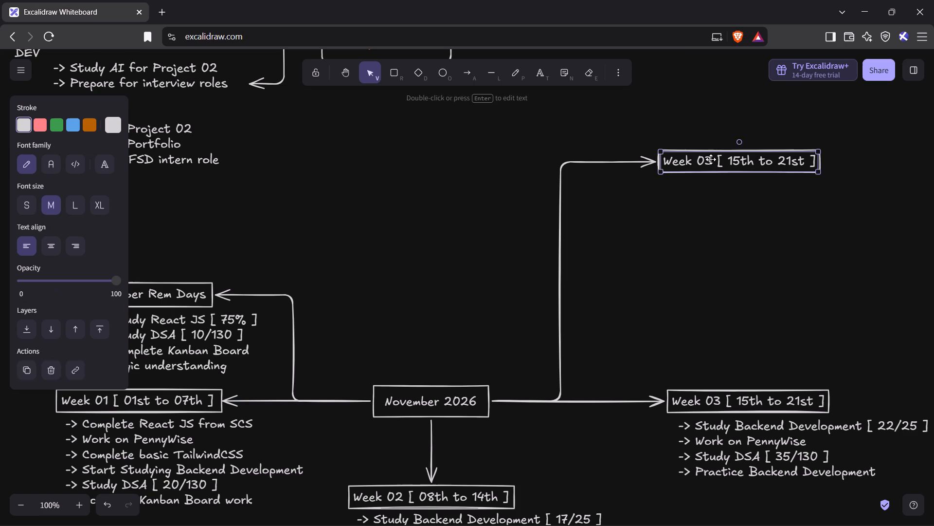
key(BackSpace)
key(4)
Set the start date in the Week 04 heading to 22nd.
key(Right)
key(Right)
key(Right)
key(Right)
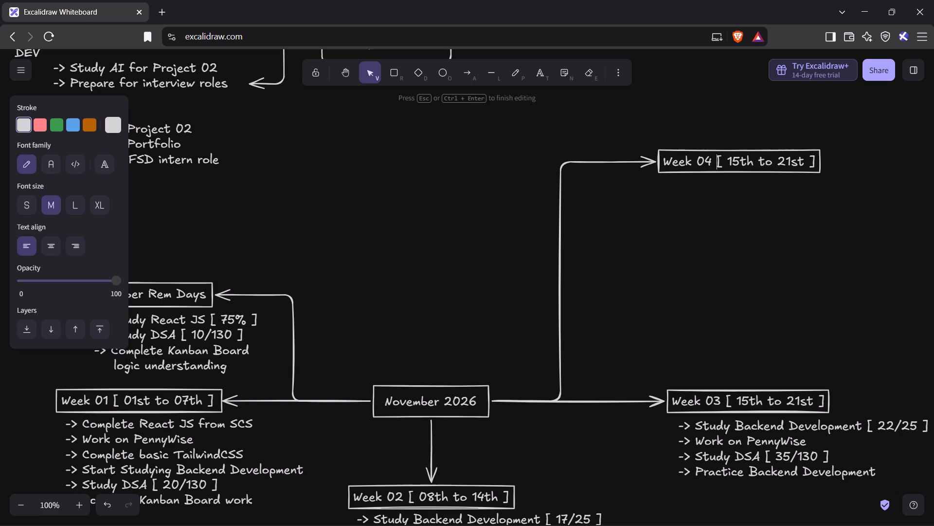
key(Right)
key(BackSpace)
key(BackSpace)
key(Right)
key(Right)
key(Right)
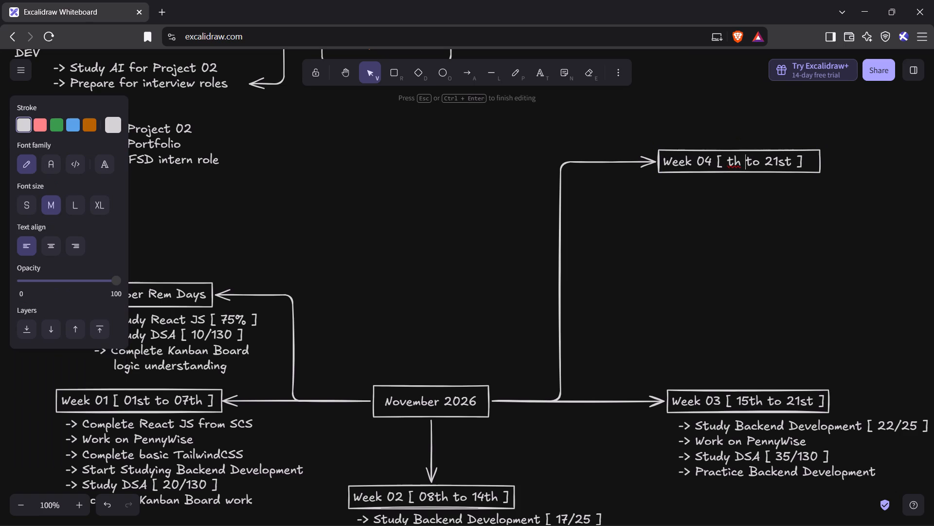
key(BackSpace)
key(Left)
key(BackSpace)
key(Right)
key(BackSpace)
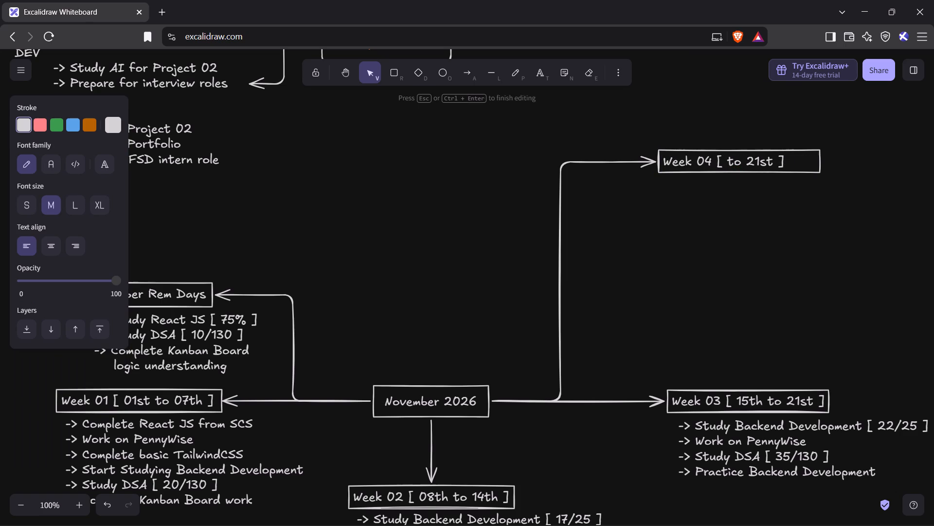
text(22nd)
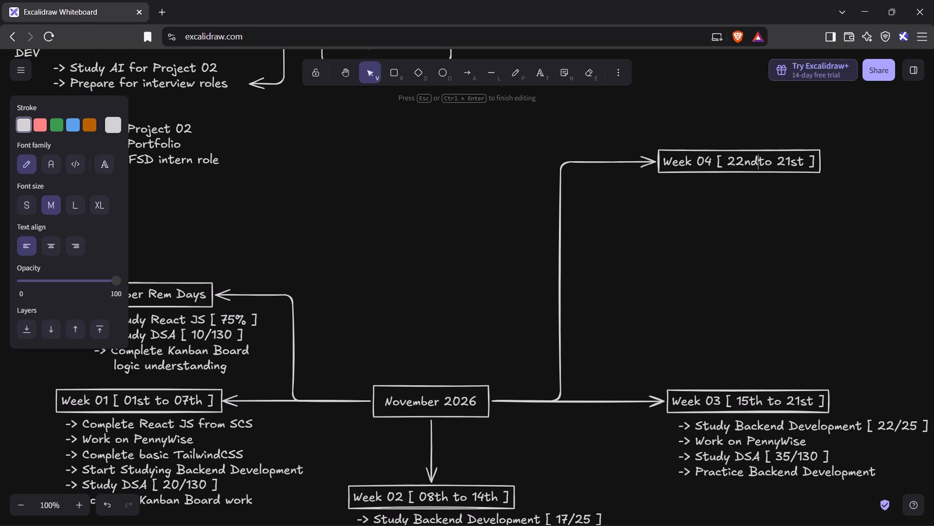
key(space)
Set the end date in the Week 04 heading to 30th and finish the text.
key(Right)
key(Right)
key(Right)
key(Right)
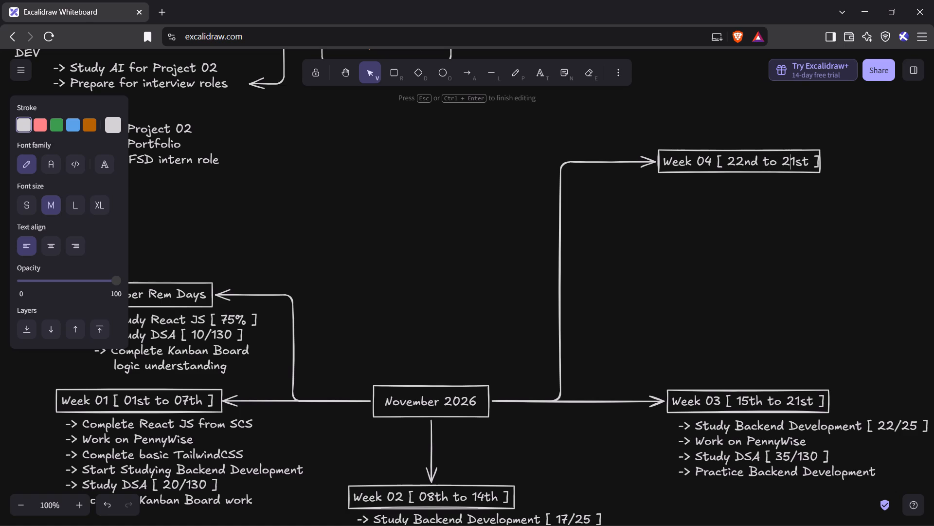
key(Right)
key(Right)
key(Right)
key(BackSpace)
key(BackSpace)
key(BackSpace)
key(BackSpace)
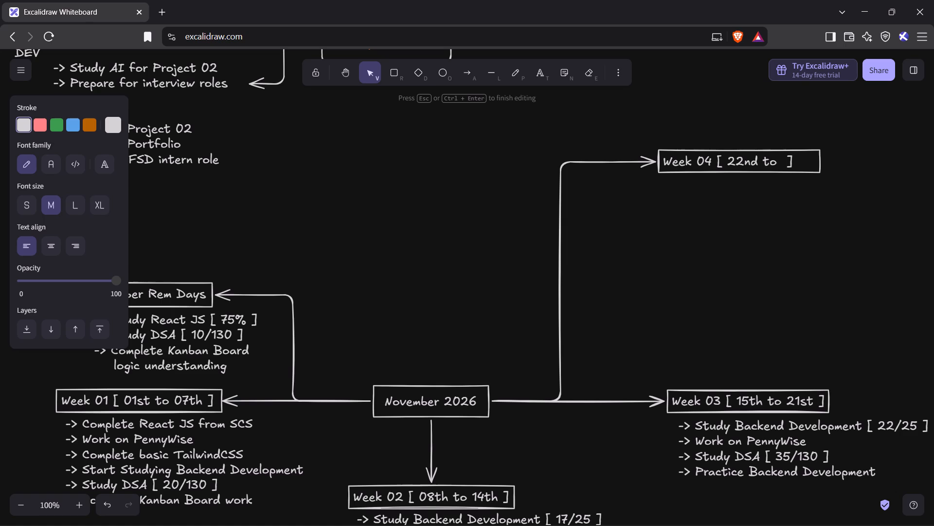
text(30)
text(th)
click(920, 213)
Widen the box around the Week 04 heading slightly so that it encloses the whole text.
click(812, 170)
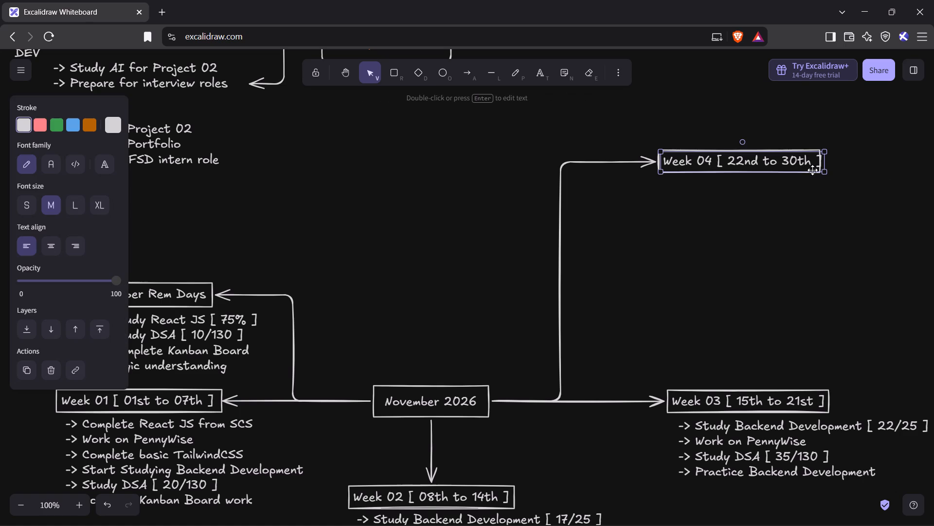
click(685, 182)
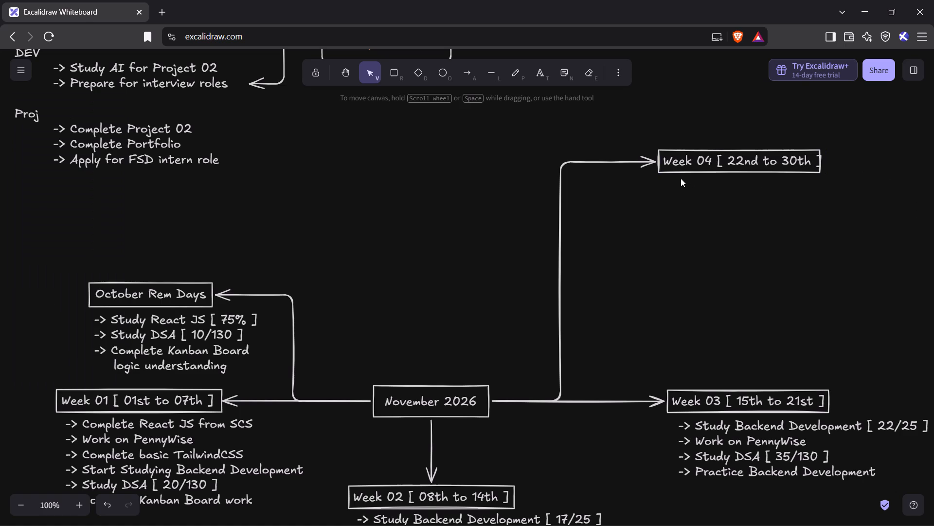
click(661, 148)
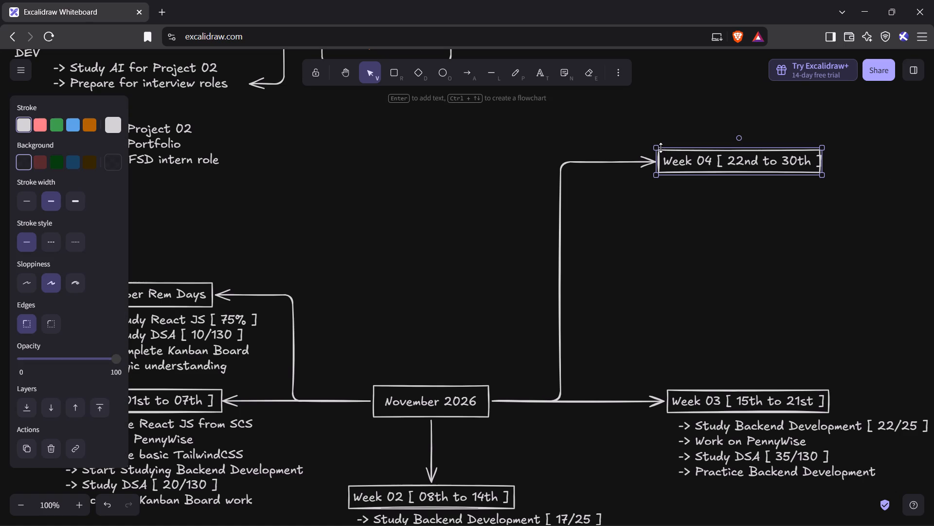
drag(822, 162, 841, 163)
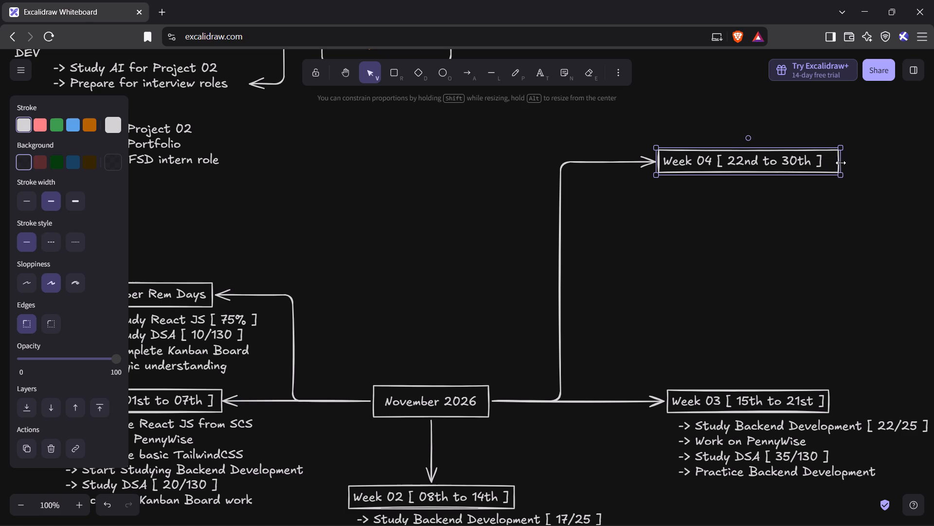
drag(841, 163, 828, 162)
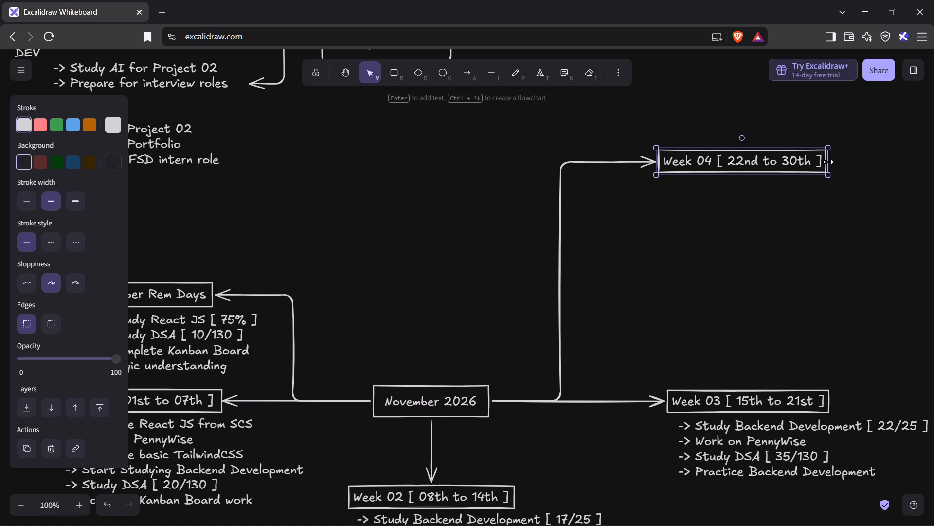
click(895, 219)
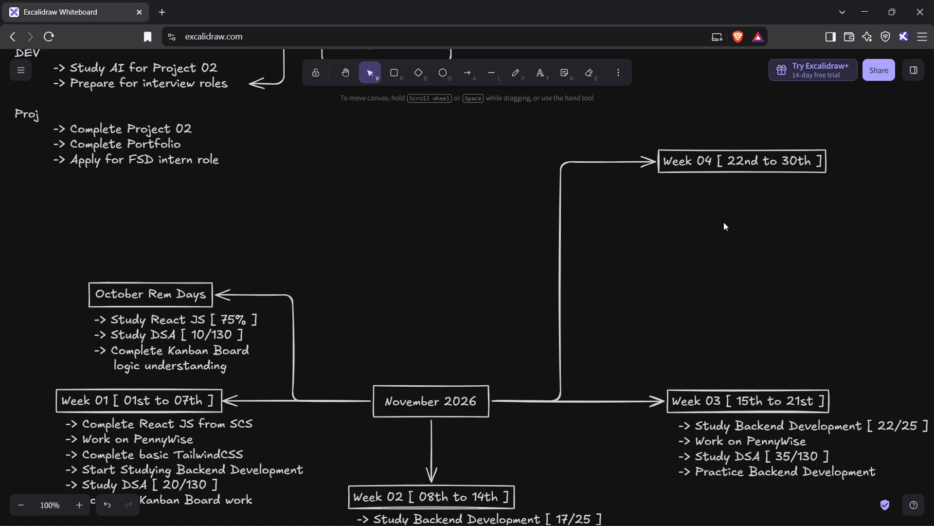
Start a task list below the Week 04 heading with the line "-> Complete Backend Development [ 25/25 ]".
scroll(723, 222, down, 1)
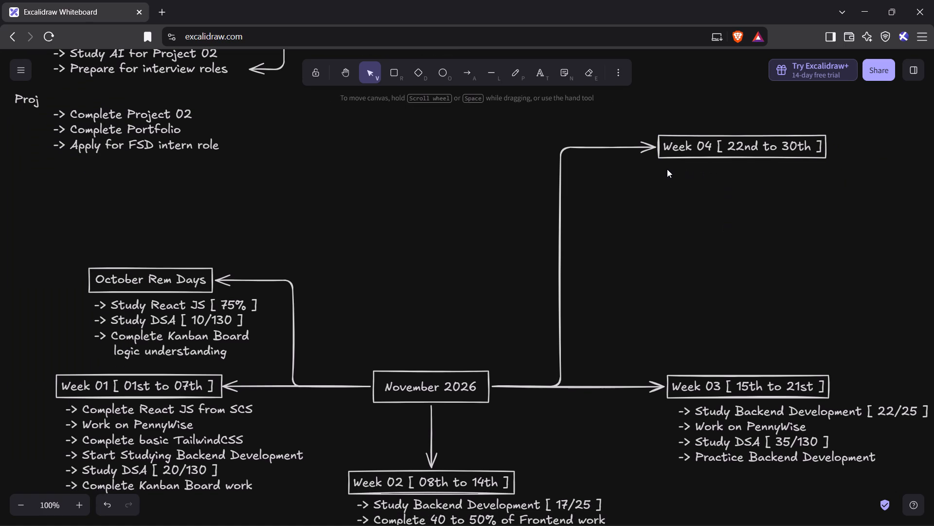
double_click(667, 169)
click(636, 211)
double_click(669, 172)
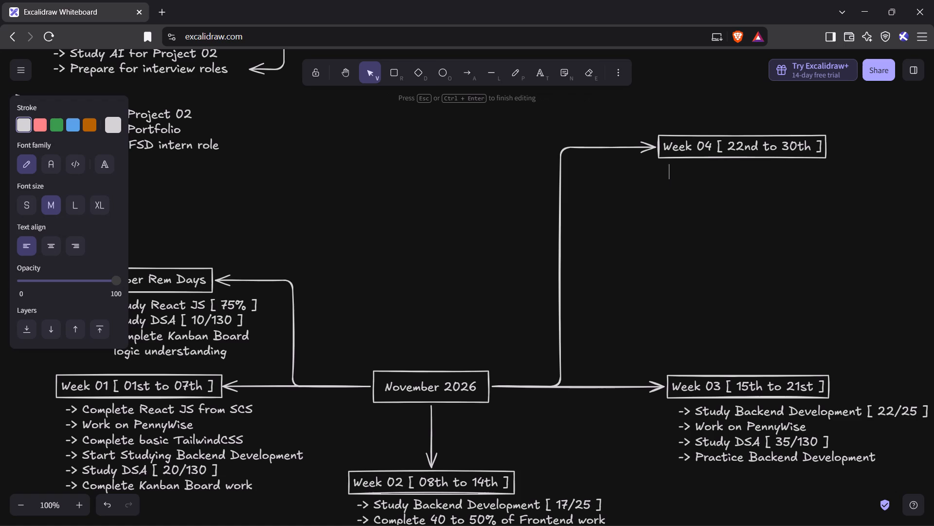
key(minus)
text(>)
key(space)
scroll(669, 172, left, 2)
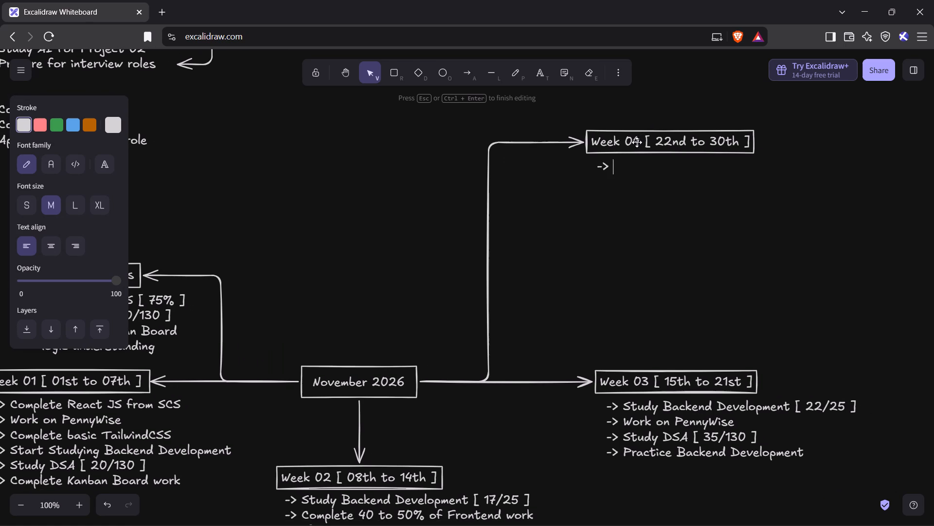
text(Stu)
key(BackSpace)
key(BackSpace)
key(BackSpace)
text(Complete Backend e)
key(shift+BackSpace)
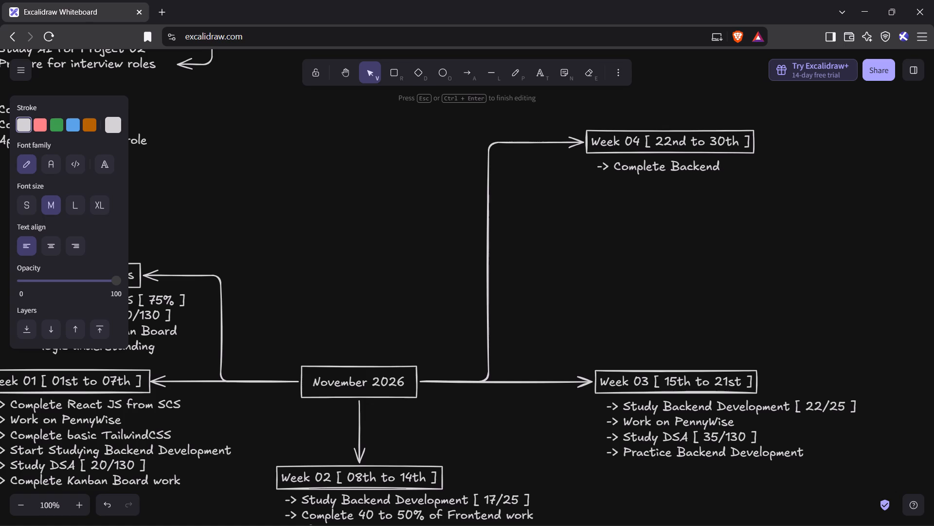
text(DEv)
key(BackSpace)
key(BackSpace)
text(evelo)
key(p)
text(ment [)
key(space)
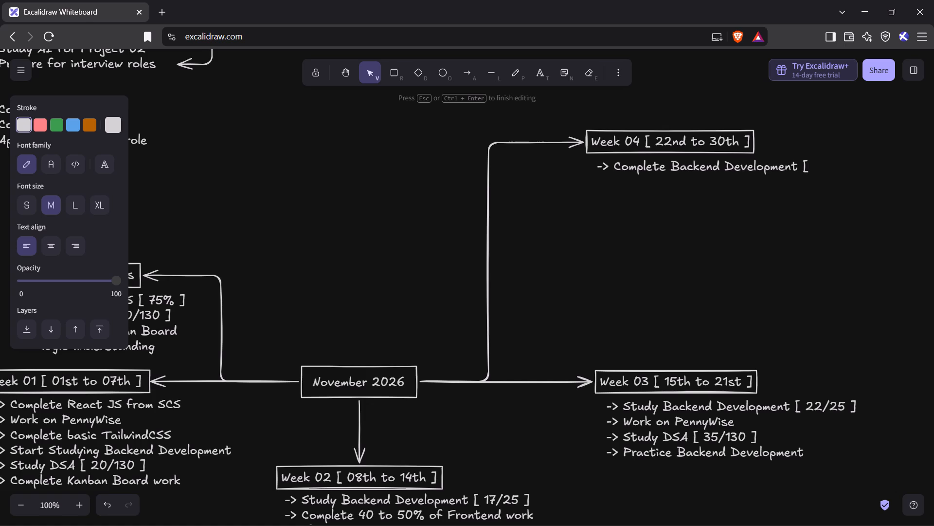
text(25/25)
key(space)
text(])
Add "-> Work on PennyWise" as the second line of the Week 04 task list.
key(Return)
text(->)
key(space)
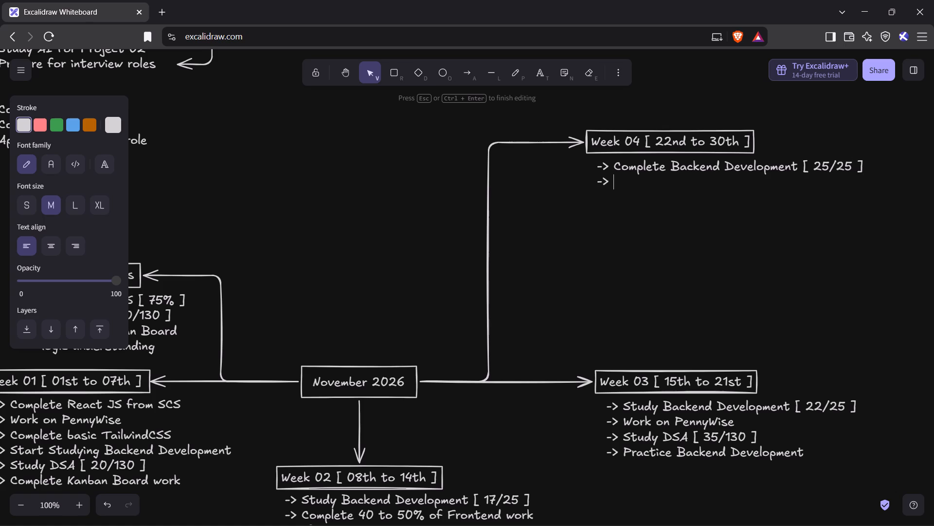
text(Work on penn)
key(ctrl+BackSpace)
text(PennyWise)
Add a third Week 04 task line reading "-> Study DSA [ ]", with spaced brackets ready for the progress count.
key(Return)
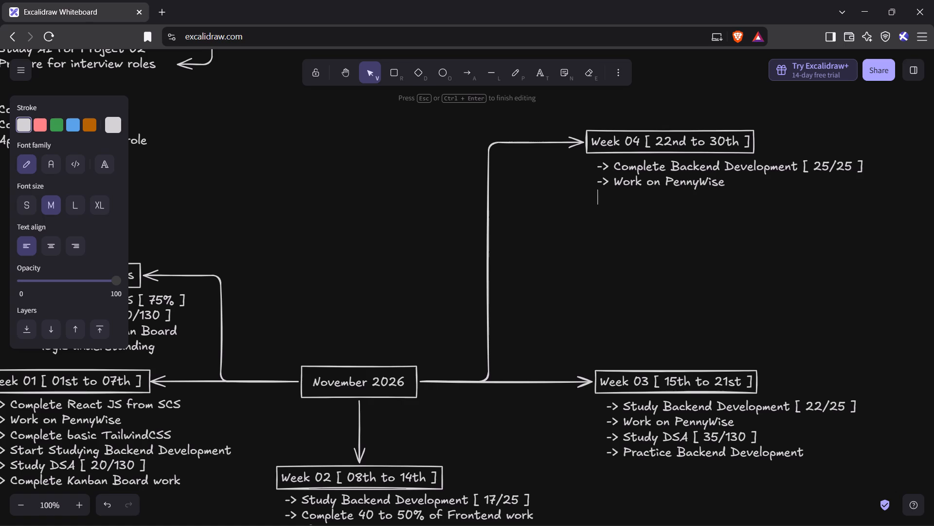
text(->>)
key(space)
key(BackSpace)
key(BackSpace)
key(space)
text(Study DSA [])
key(Left)
key(space)
key(space)
key(Left)
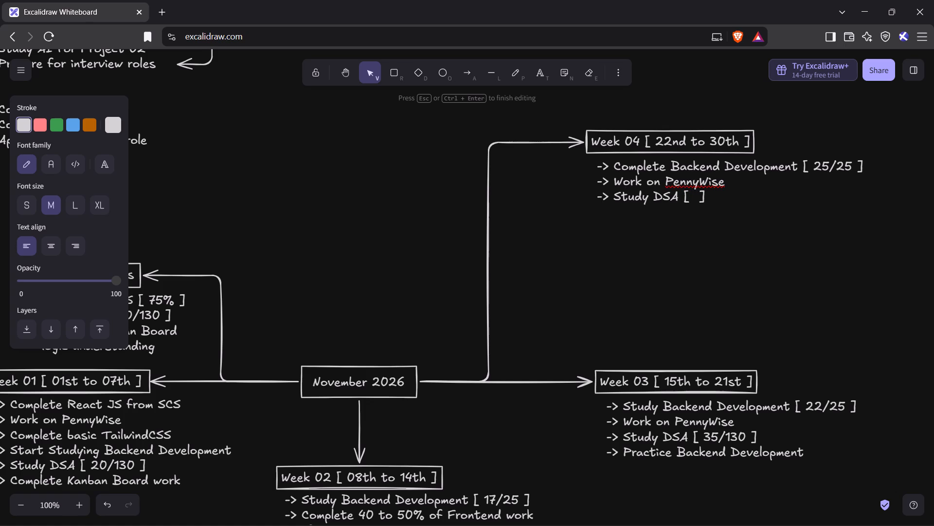
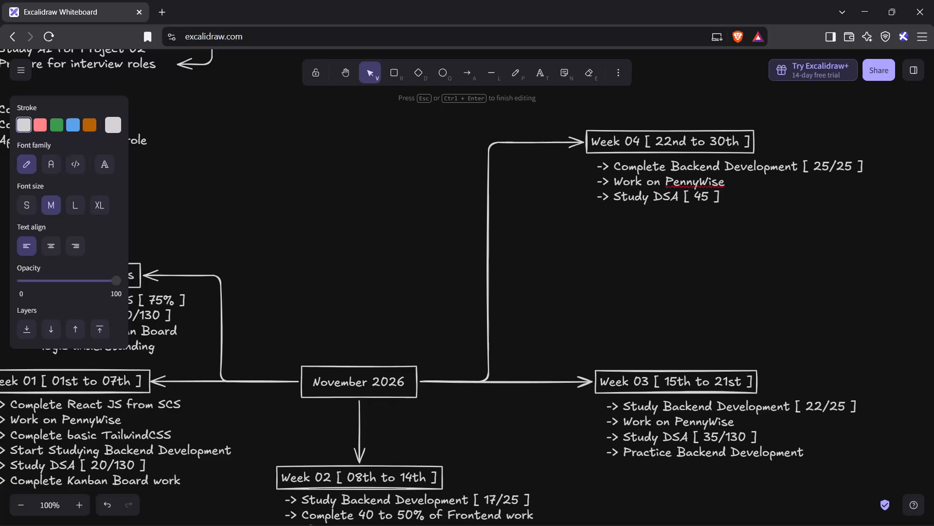
Complete the progress count in the Week 04 Study DSA line so that it reads [ 45/130 ].
key(slash)
text(130)
key(End)
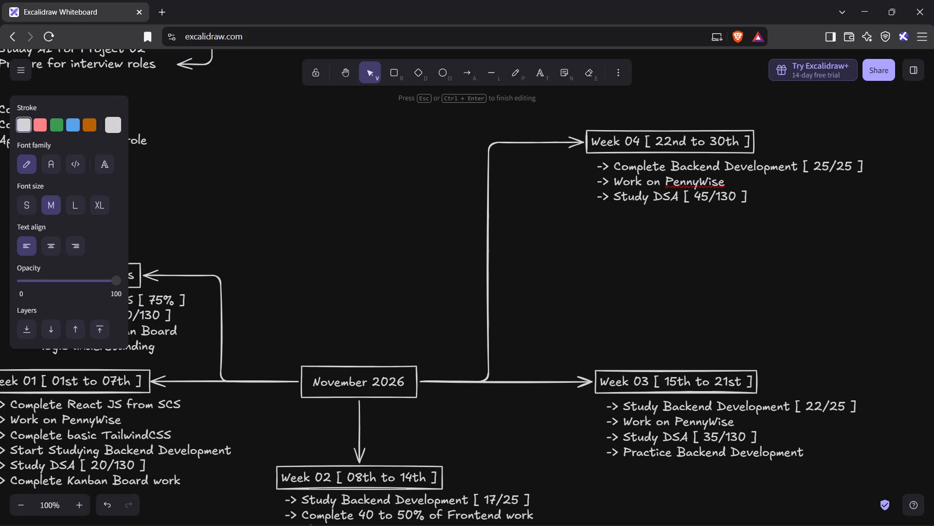
Add "-> Practice Backend Development" as the fourth line of the Week 04 task list and finish the text.
key(Return)
text(-> Prac)
text(tice Bac)
text(kend Deve)
text(lope)
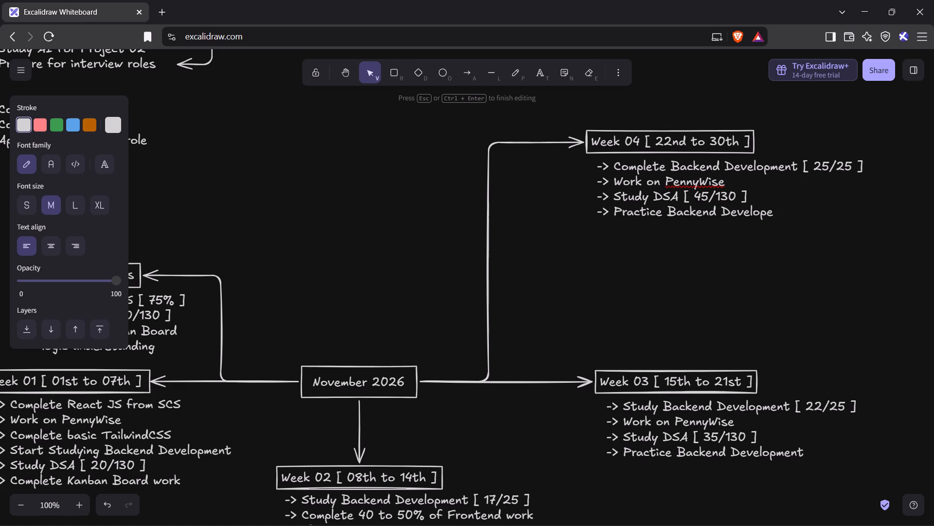
key(BackSpace)
text(ment)
key(space)
key(space)
click(775, 114)
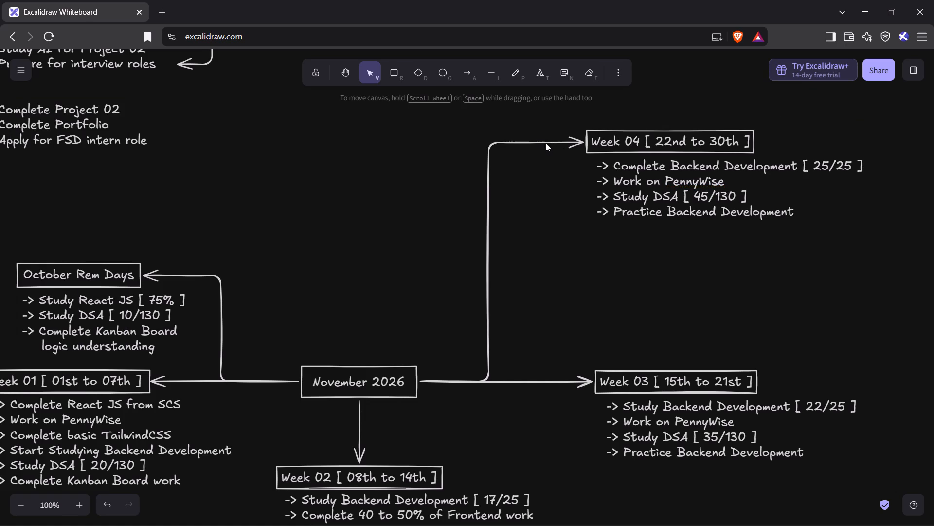
Lower the horizontal end of the Week 04 arrow to just below its task list, bringing it closer to the Week 03 branch.
click(533, 141)
drag(583, 144, 579, 235)
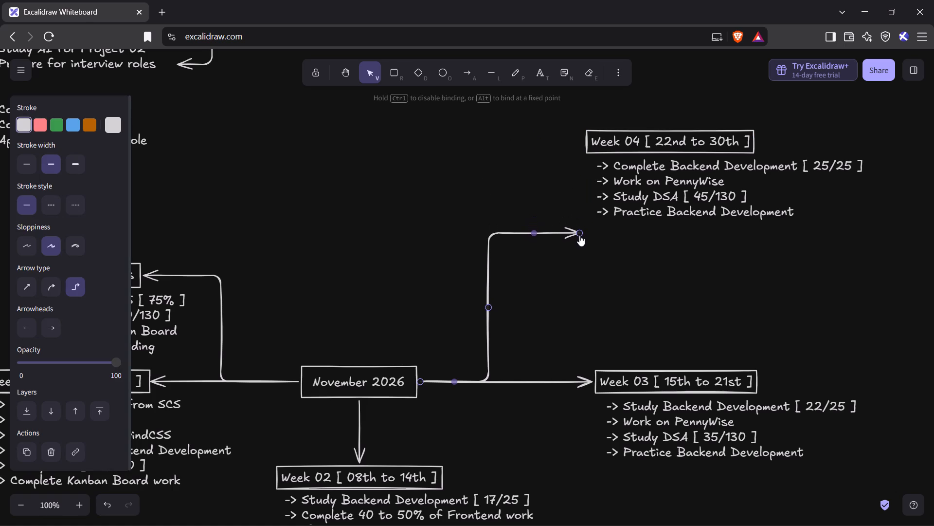
drag(579, 235, 584, 237)
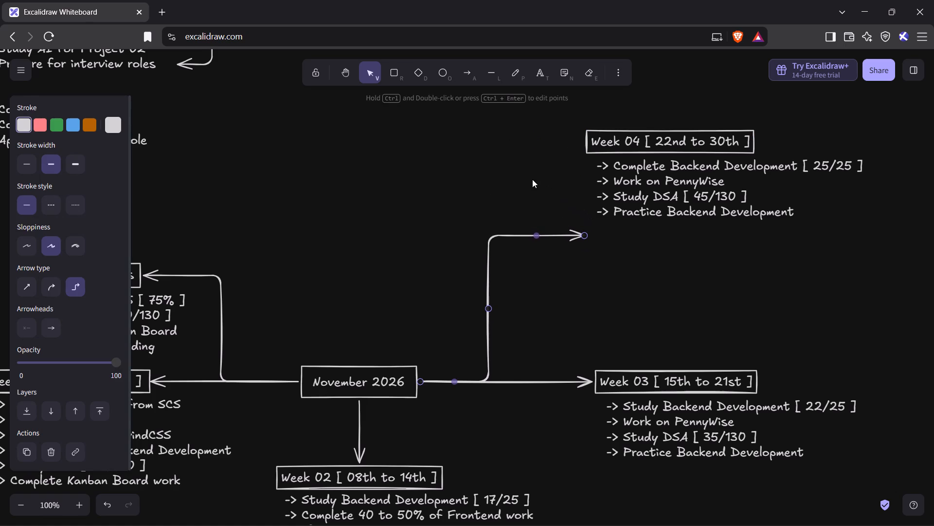
click(532, 179)
Move the Week 04 heading box and its task list down together so the heading lines up with the lowered arrow tip.
drag(574, 115, 883, 277)
drag(767, 181, 771, 259)
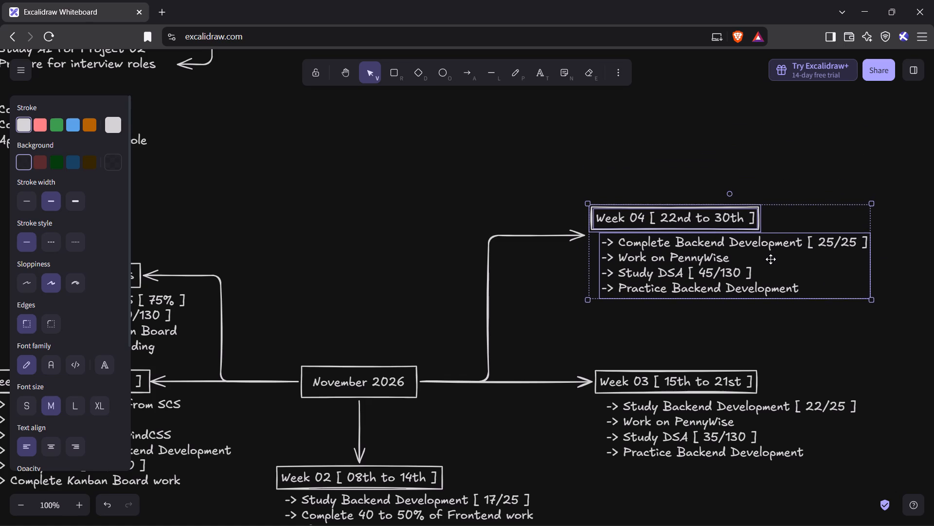
drag(771, 259, 770, 275)
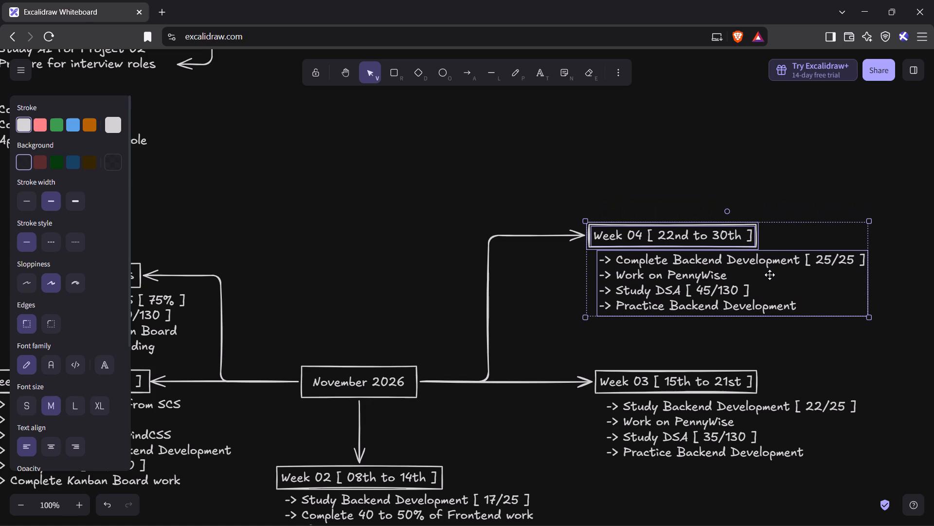
drag(770, 275, 768, 275)
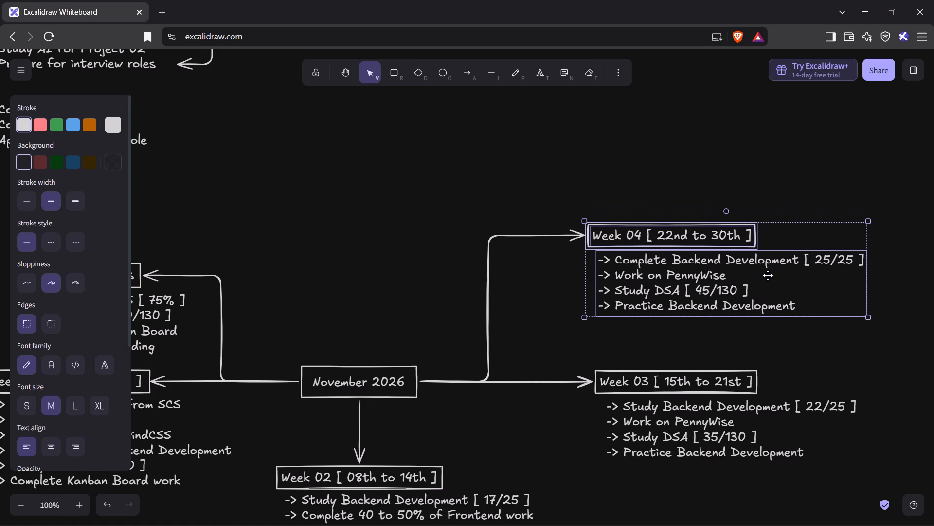
drag(768, 275, 769, 275)
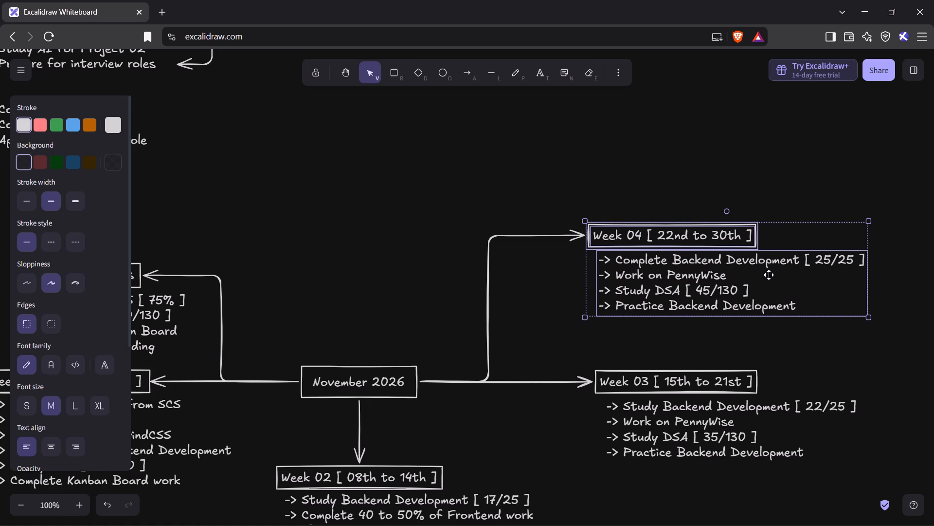
drag(769, 275, 768, 275)
click(836, 169)
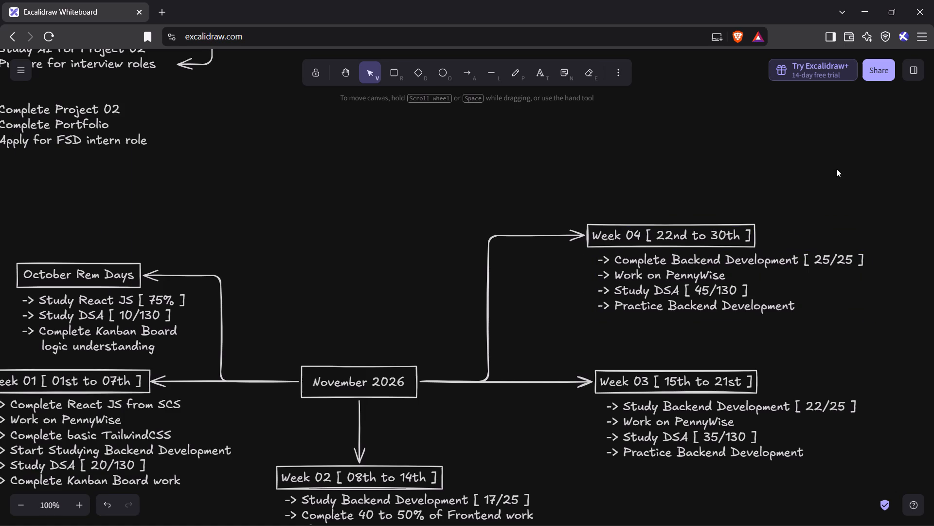
Shorten the arrow from November 2026 to Week 03, keeping it straight and ending just past the Week 04 branch.
scroll(664, 137, right, 2)
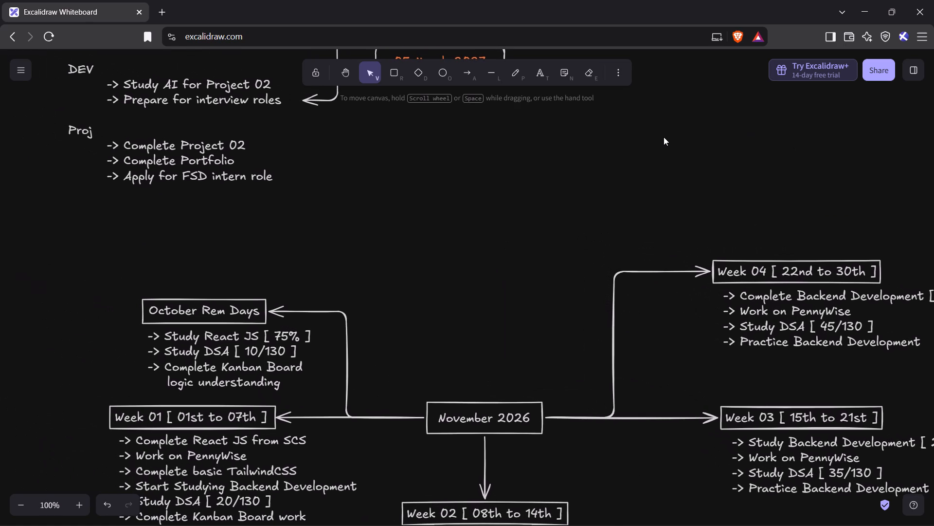
scroll(664, 137, left, 1)
scroll(664, 137, right, 3)
scroll(664, 137, down, 1)
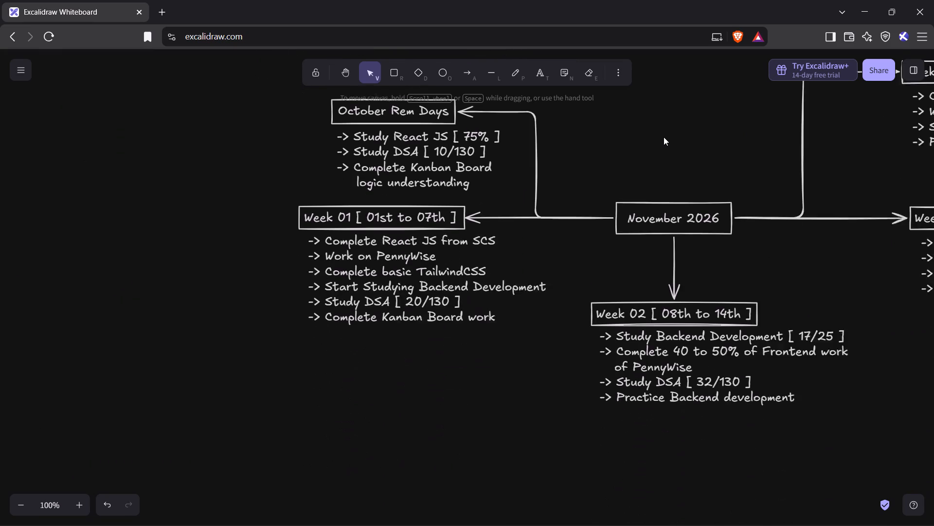
scroll(664, 137, down, 1)
scroll(664, 137, up, 1)
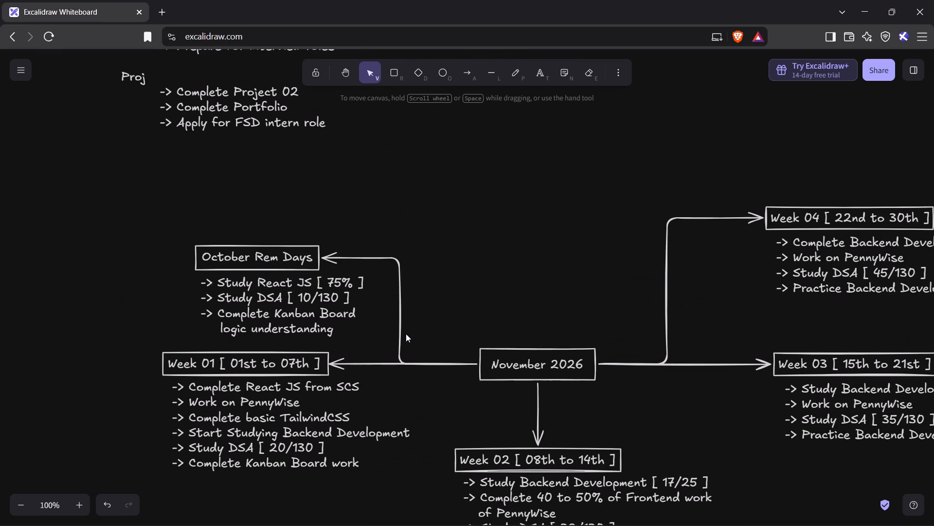
scroll(406, 334, down, 1)
scroll(406, 334, left, 2)
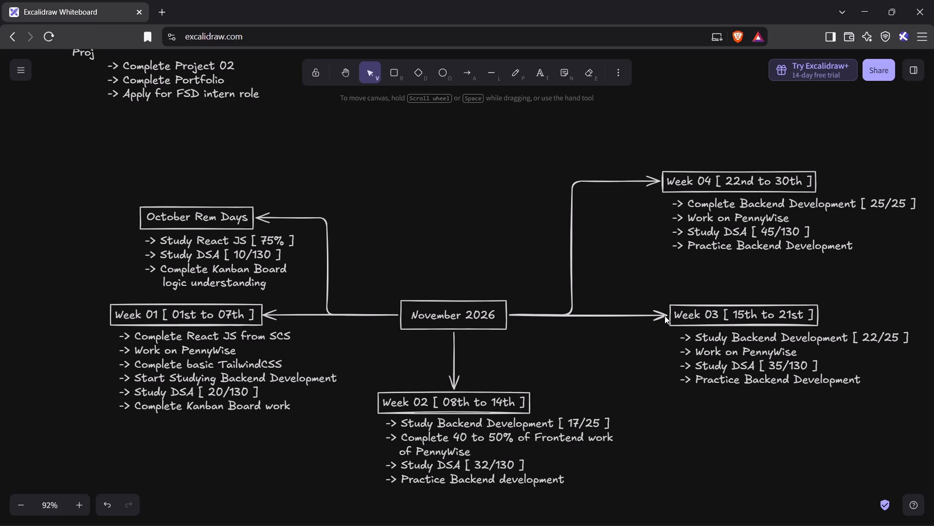
click(665, 316)
drag(665, 316, 633, 314)
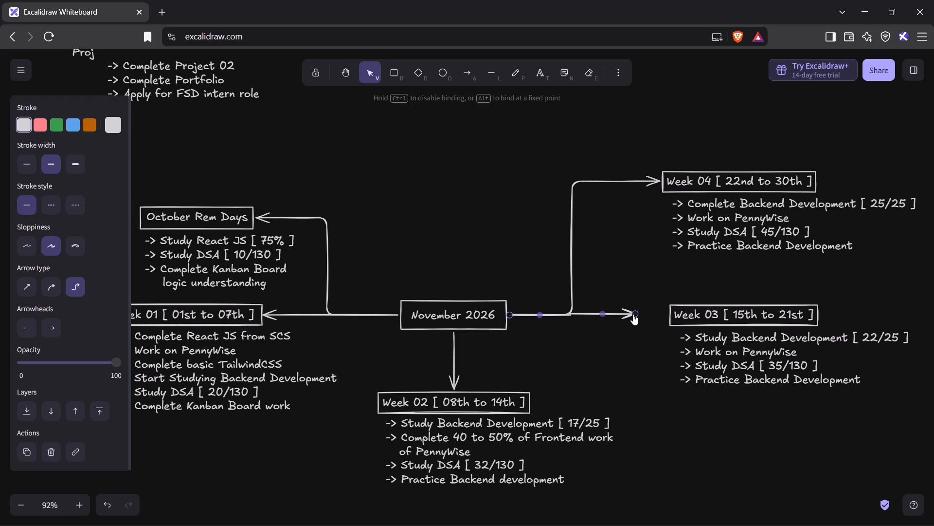
drag(633, 314, 623, 316)
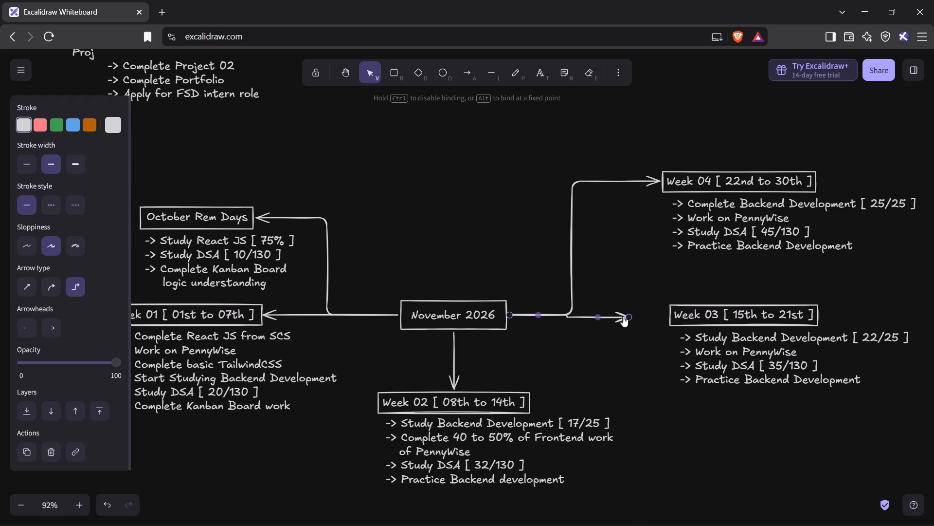
drag(623, 316, 615, 317)
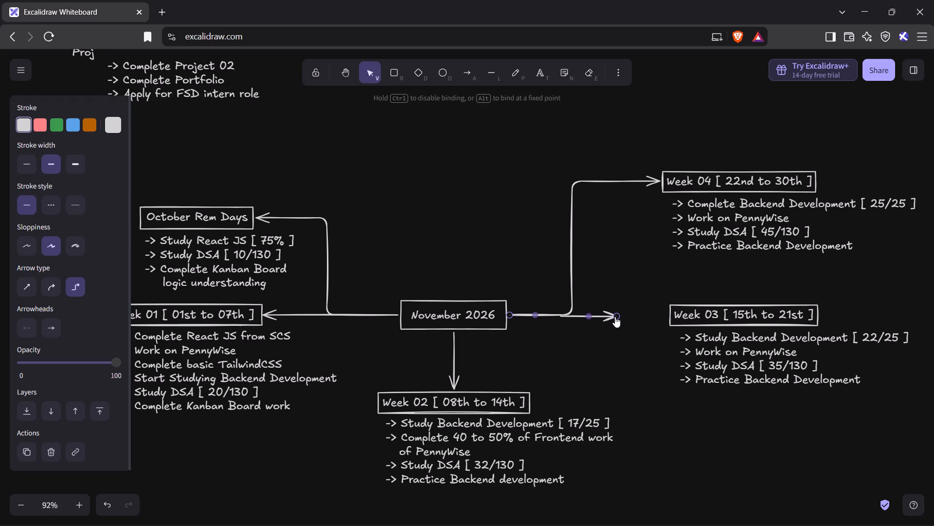
drag(615, 317, 615, 316)
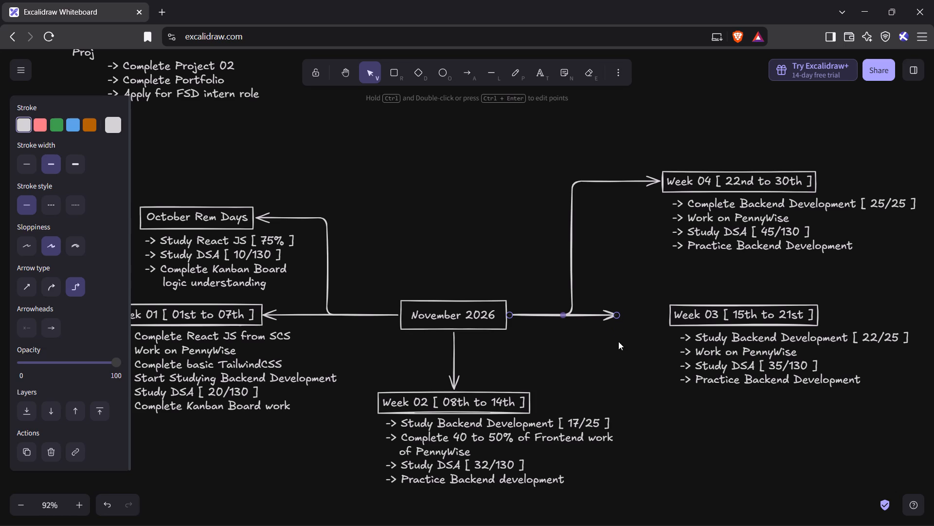
click(634, 379)
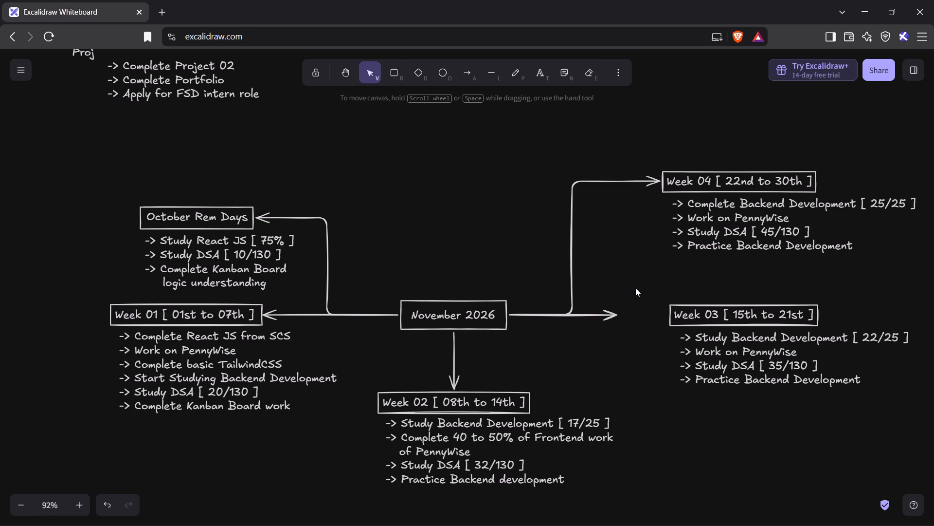
Move the Week 03 heading box and its task list together toward November 2026, up against the shortened arrow's tip.
drag(637, 285, 813, 442)
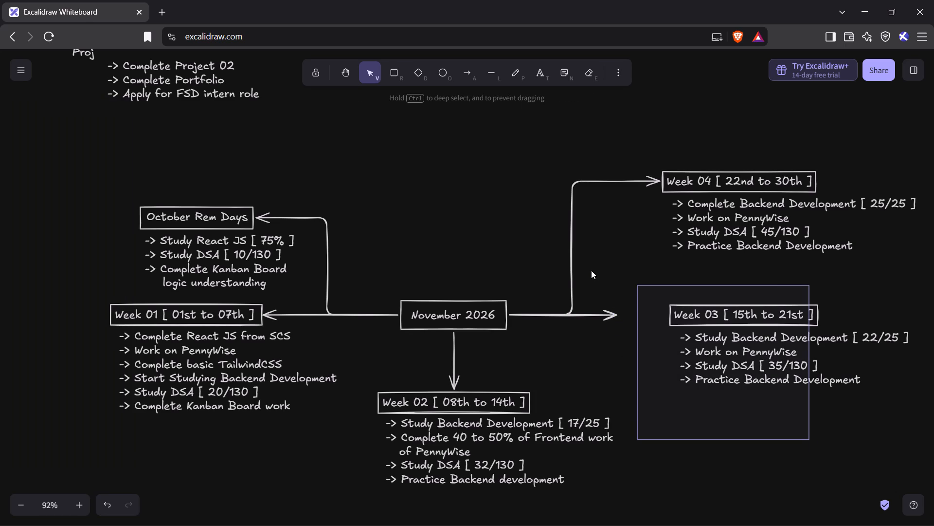
drag(643, 287, 774, 379)
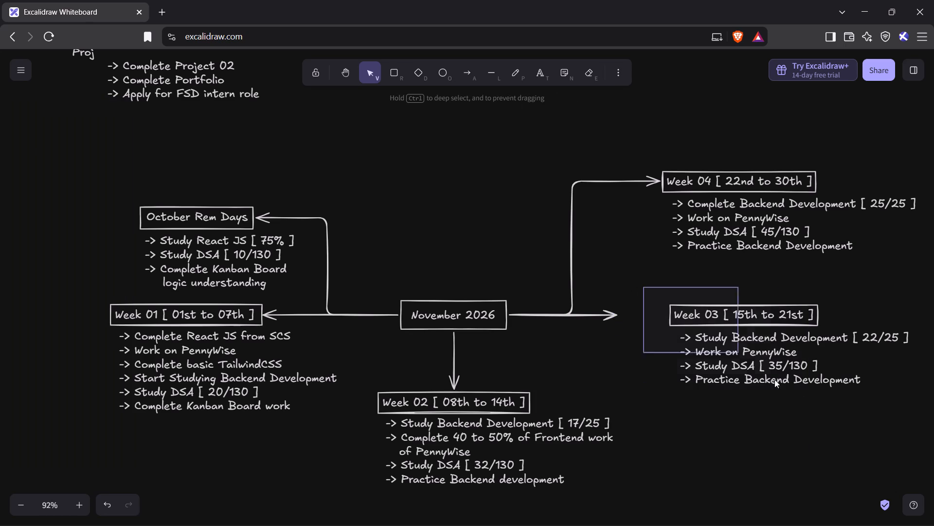
drag(774, 379, 933, 446)
drag(850, 346, 813, 350)
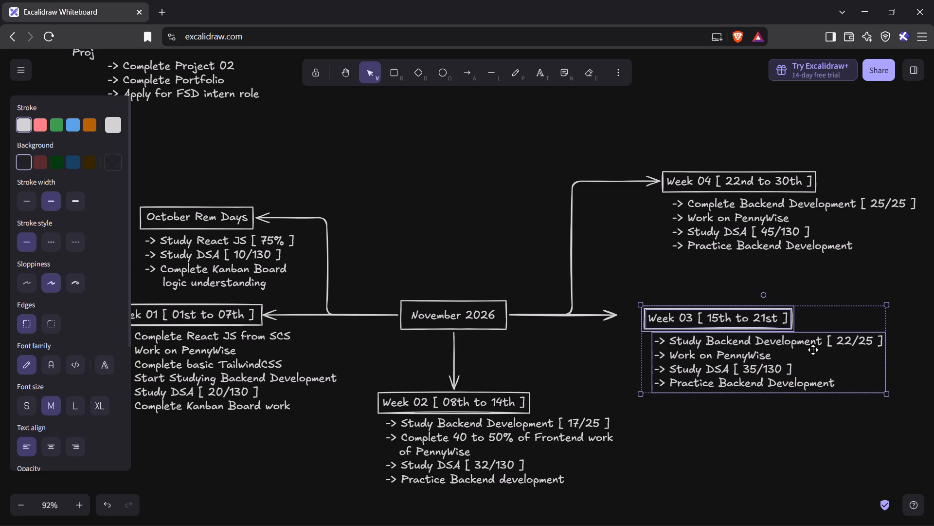
drag(813, 350, 798, 347)
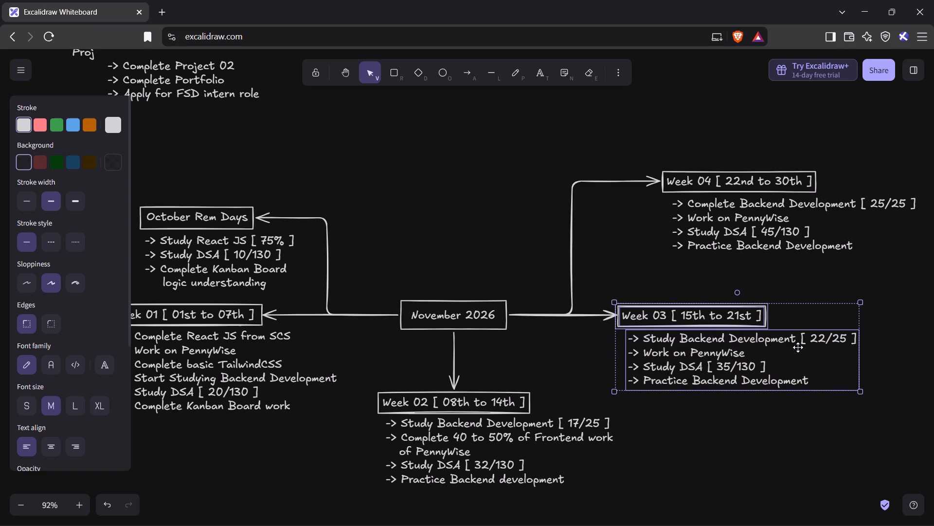
drag(798, 347, 799, 347)
click(927, 473)
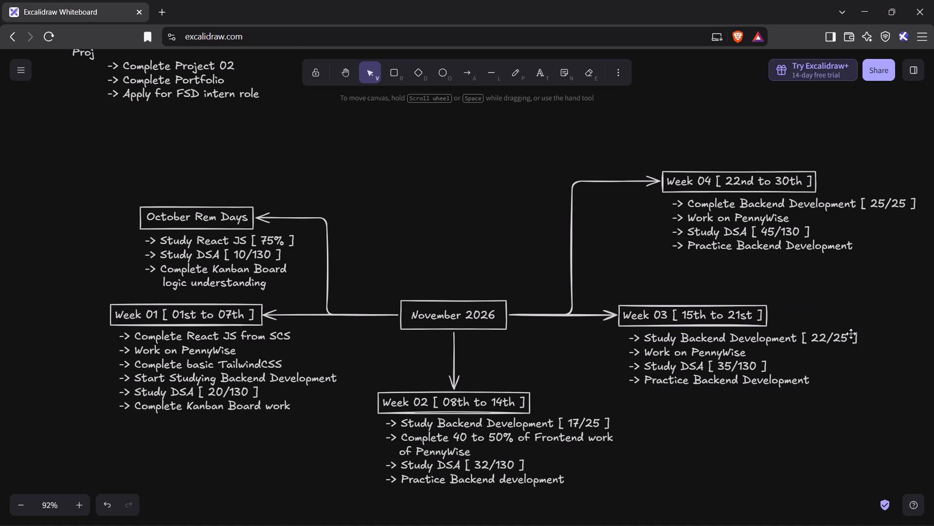
Shorten and lower the Week 04 arrow so its tip sits directly above the Week 03 arrow's tip, near October Rem Days height.
scroll(851, 334, up, 1)
click(649, 237)
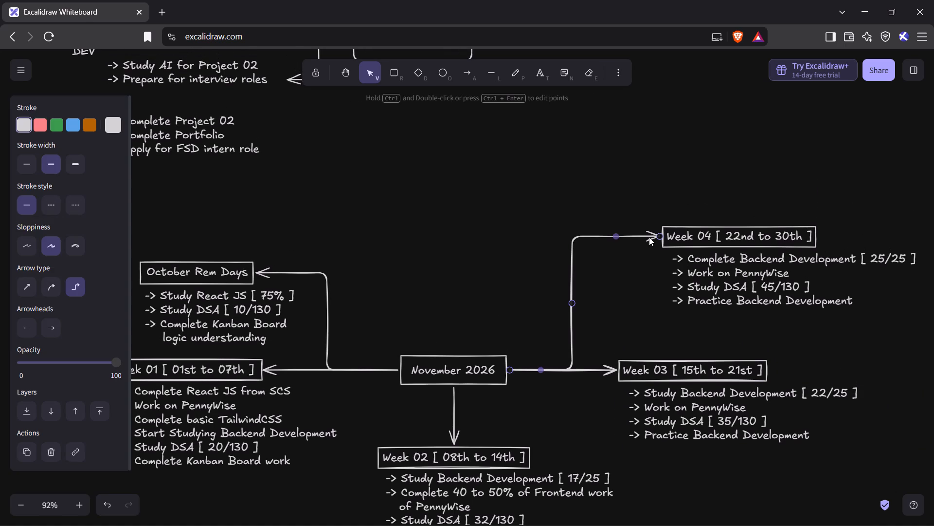
drag(656, 234, 608, 265)
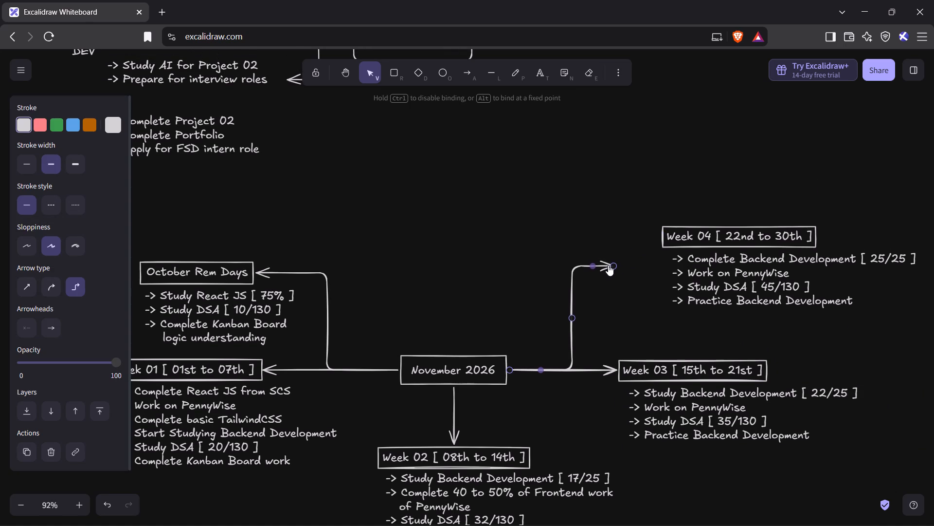
drag(608, 265, 610, 265)
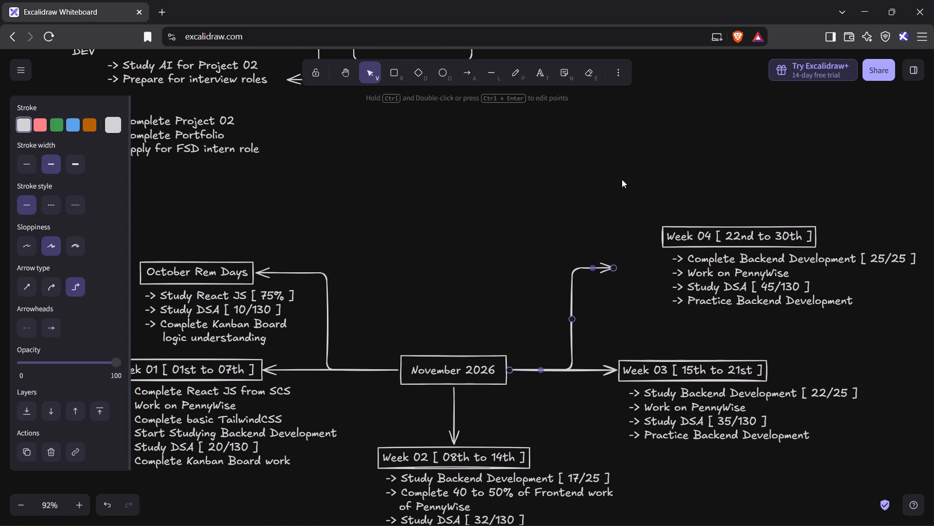
click(622, 179)
Move the Week 04 heading box and its task list together to the shortened arrow's tip, directly above the Week 03 block.
drag(640, 207, 794, 380)
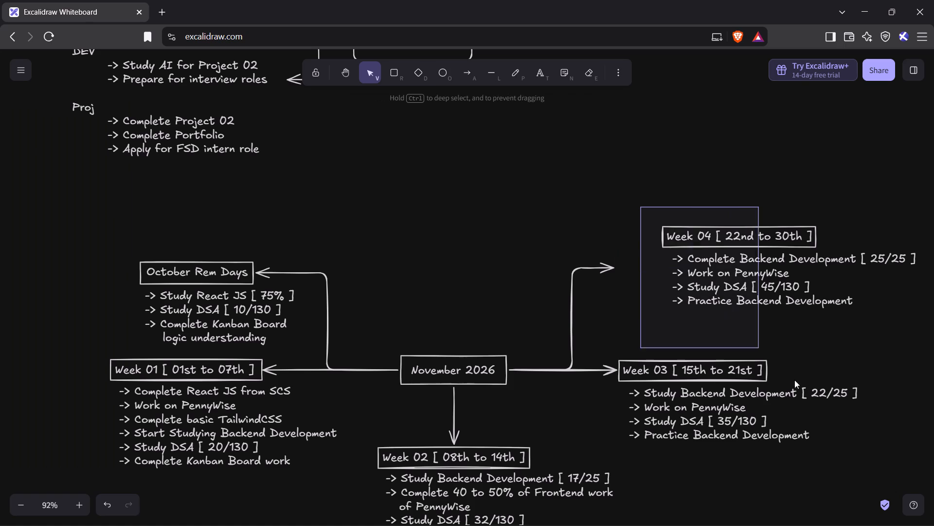
drag(794, 380, 933, 339)
drag(854, 271, 824, 293)
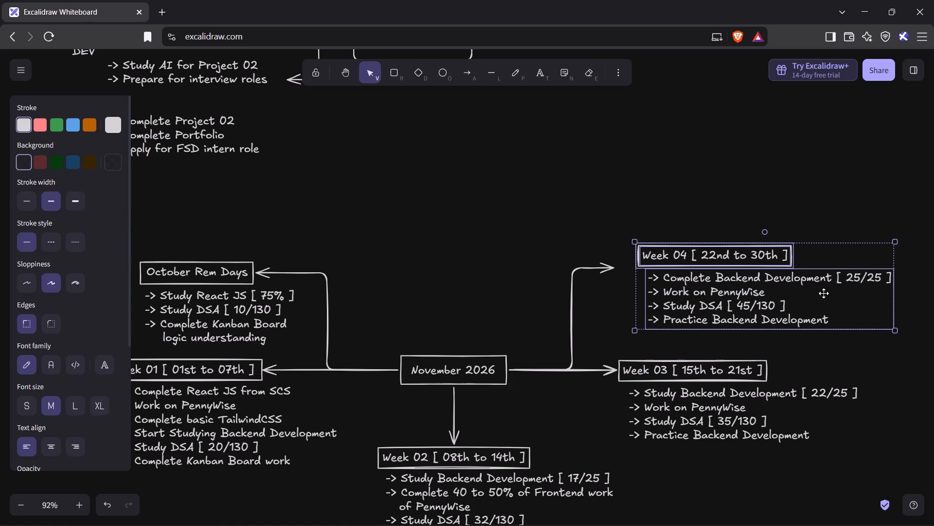
drag(824, 293, 808, 305)
click(882, 150)
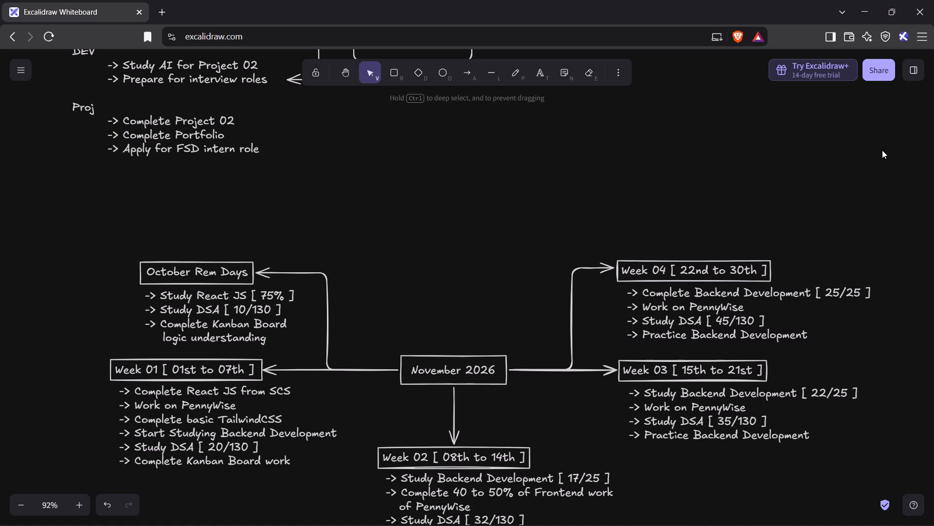
scroll(647, 234, down, 2)
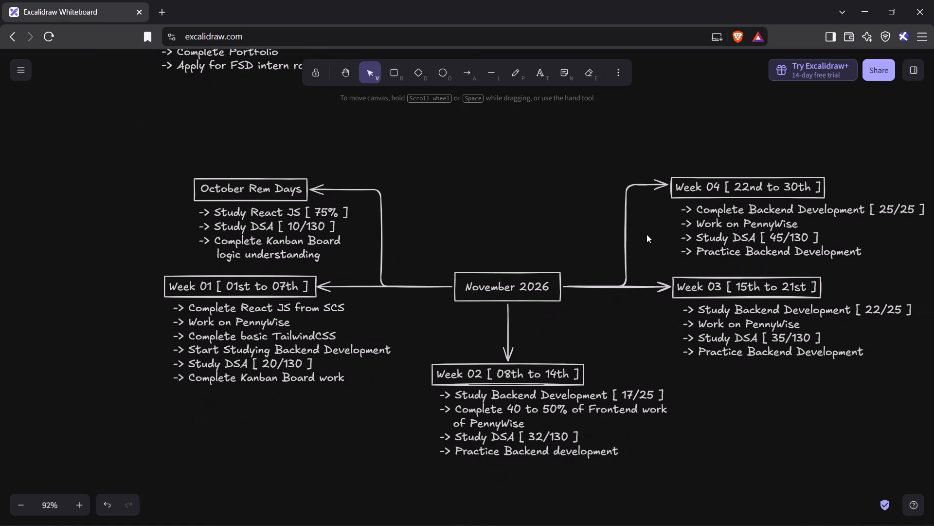